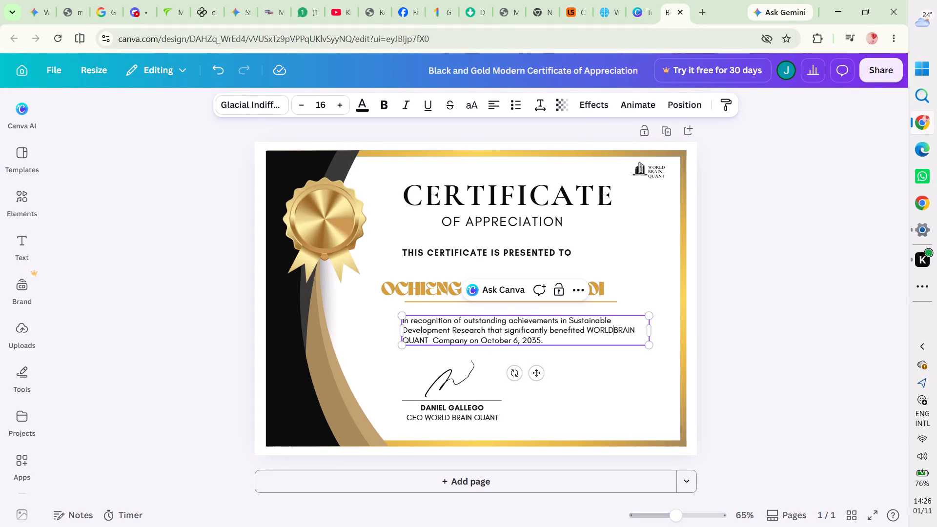
# Replace the company name WORLDBRAIN QUANT in the certificate's recognition paragraph with "World brain quant company".
pyautogui.click(428, 339)
pyautogui.moveTo(428, 339); pyautogui.dragTo(409, 330)
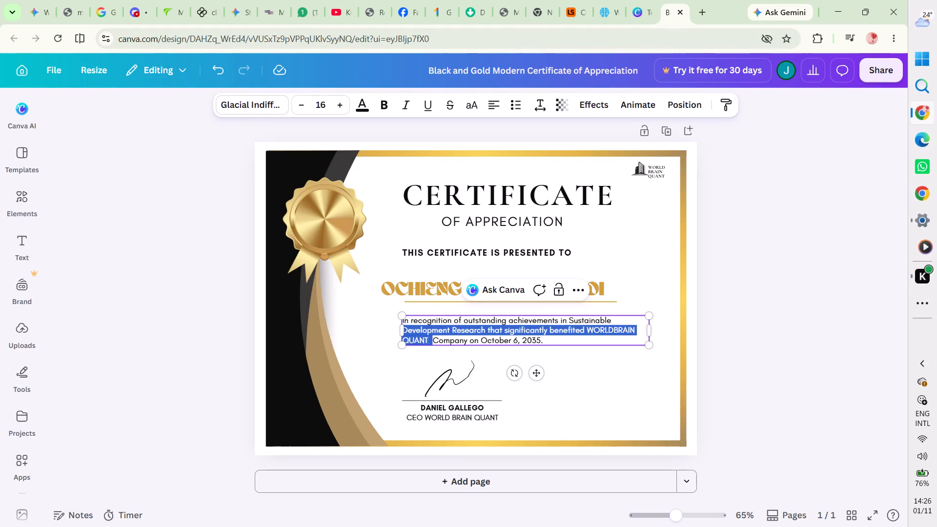
pyautogui.moveTo(409, 330); pyautogui.dragTo(613, 332)
pyautogui.click(471, 103)
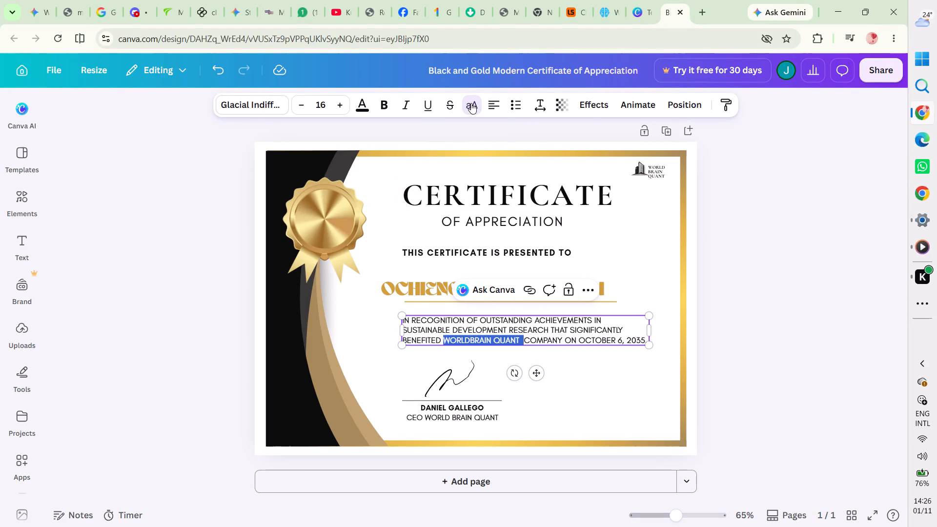
pyautogui.click(471, 103)
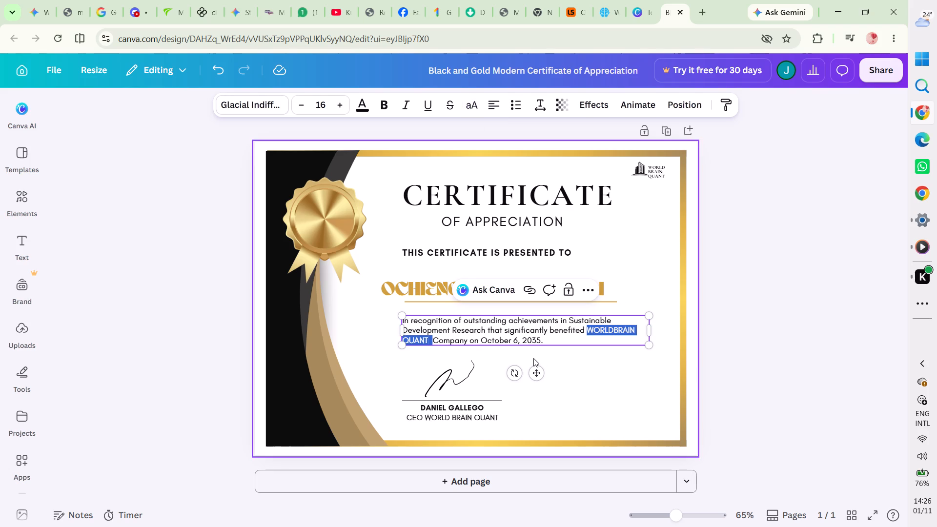
pyautogui.press('w')
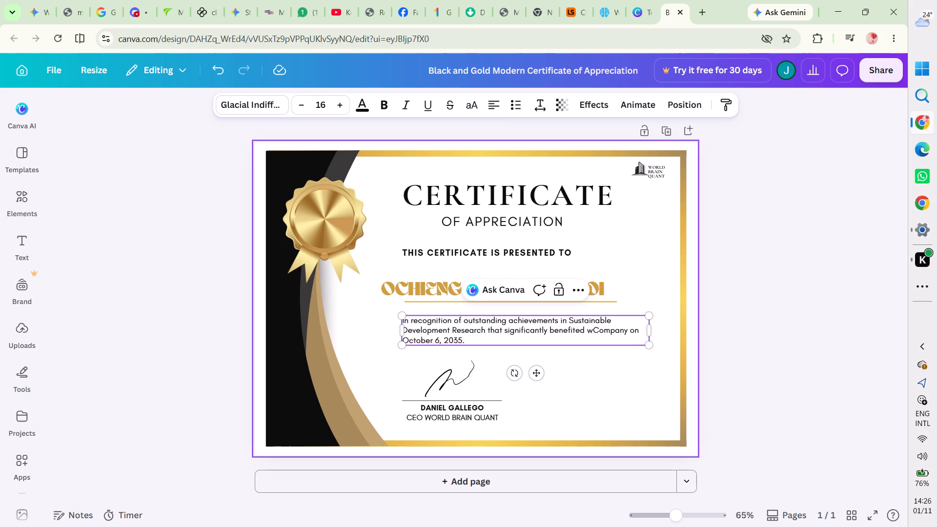
pyautogui.press('BackSpace')
pyautogui.write('orl')
pyautogui.write('d brain')
pyautogui.press('space')
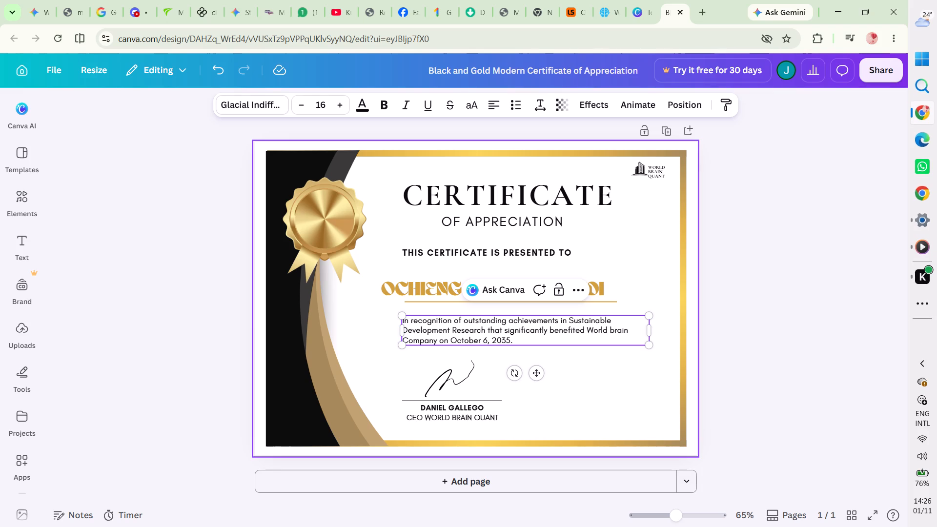
pyautogui.write('quant')
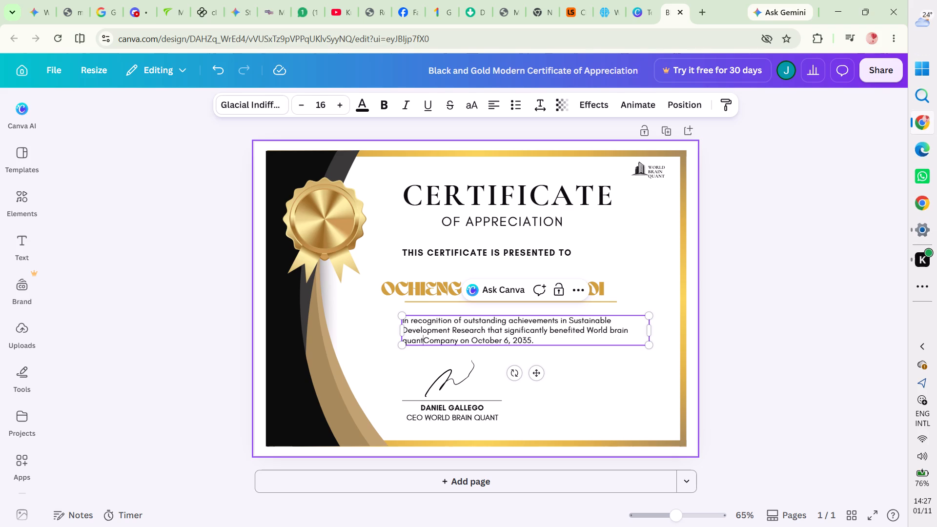
pyautogui.press('space')
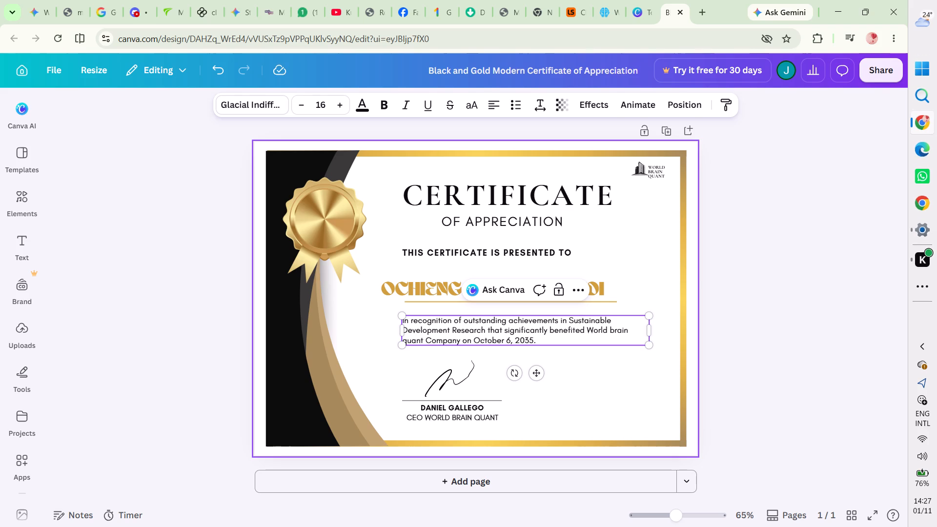
pyautogui.write('company')
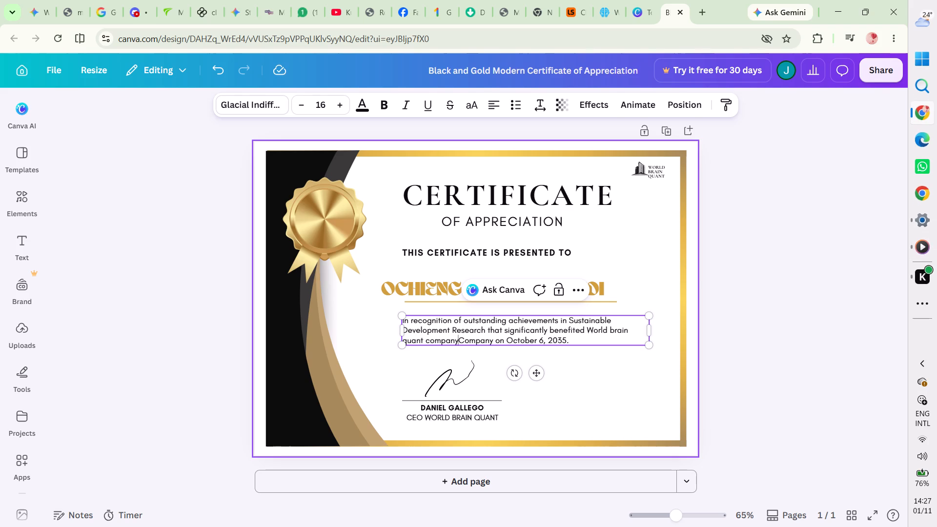
pyautogui.press('space')
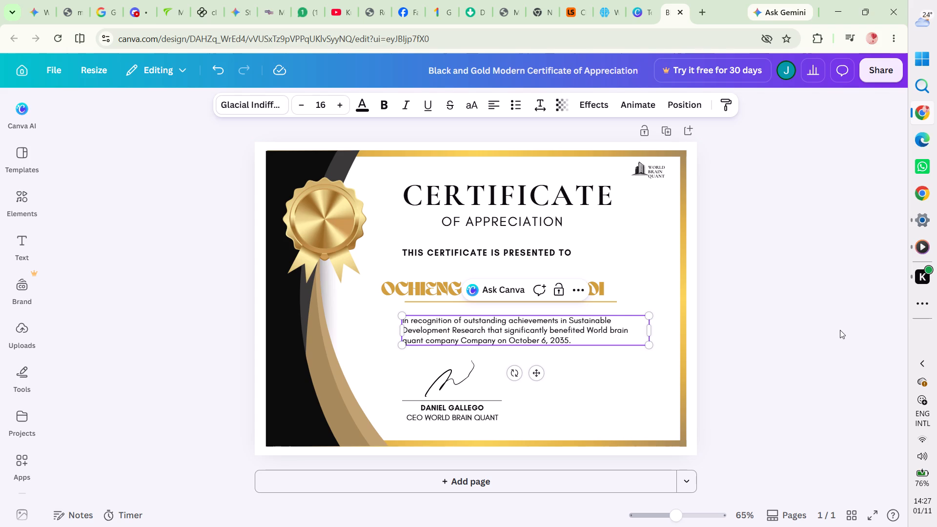
pyautogui.click(647, 396)
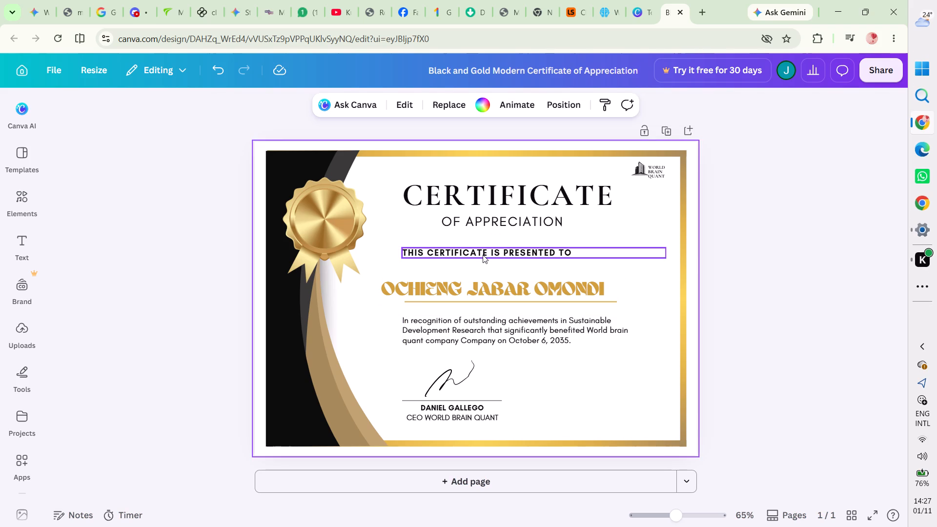
# Narrow the "THIS CERTIFICATE IS PRESENTED TO" text box so its width just fits the line of text.
pyautogui.moveTo(594, 245); pyautogui.dragTo(571, 262)
pyautogui.click(571, 262)
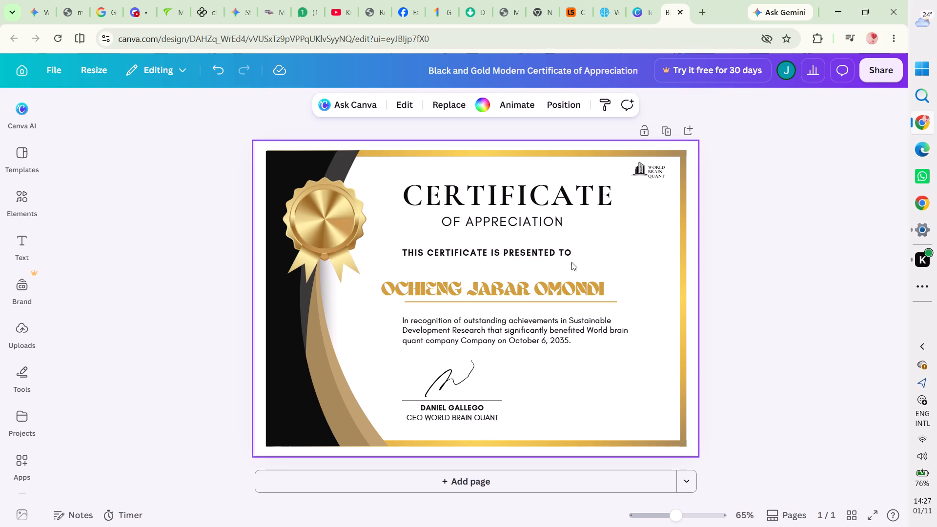
pyautogui.click(583, 255)
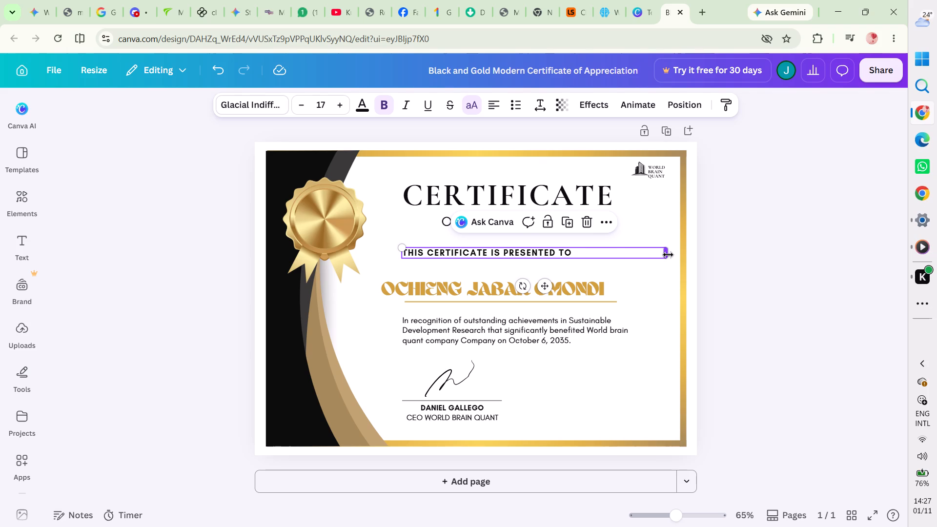
pyautogui.moveTo(668, 255); pyautogui.dragTo(581, 259)
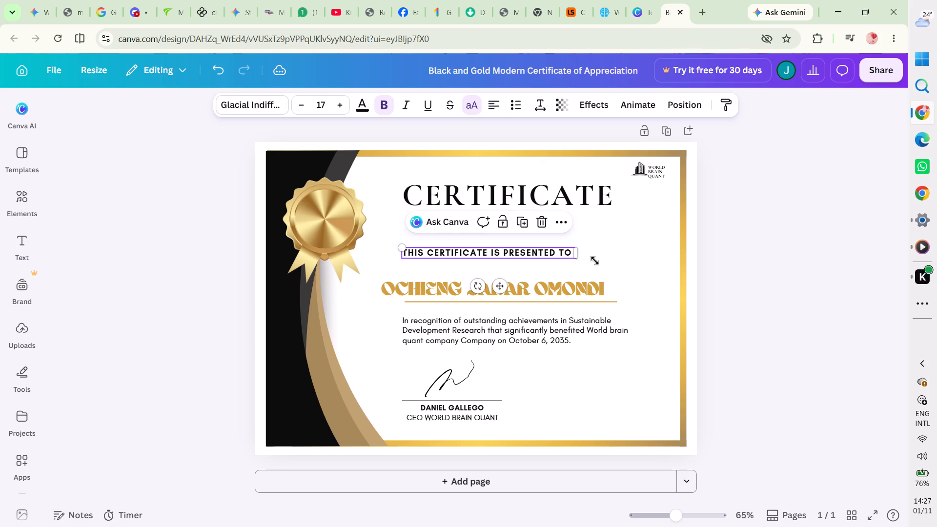
pyautogui.click(657, 307)
pyautogui.click(747, 307)
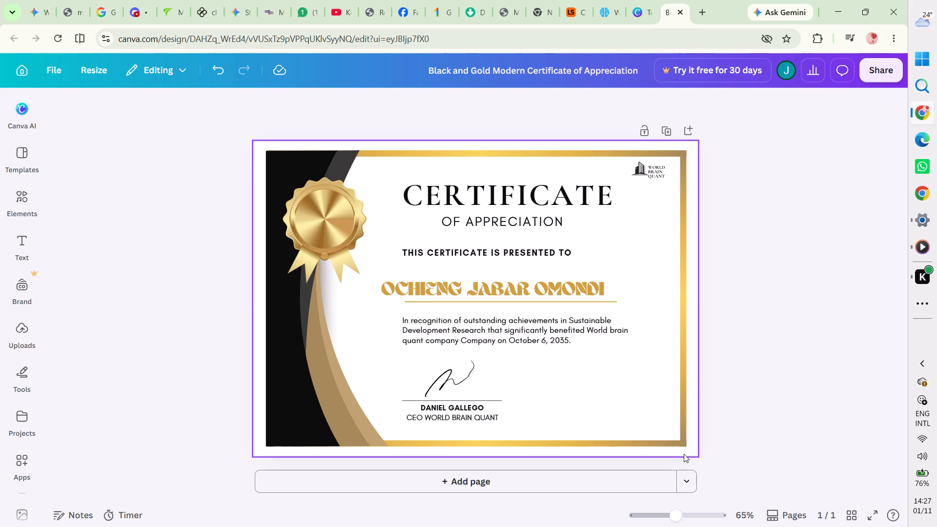
pyautogui.click(768, 425)
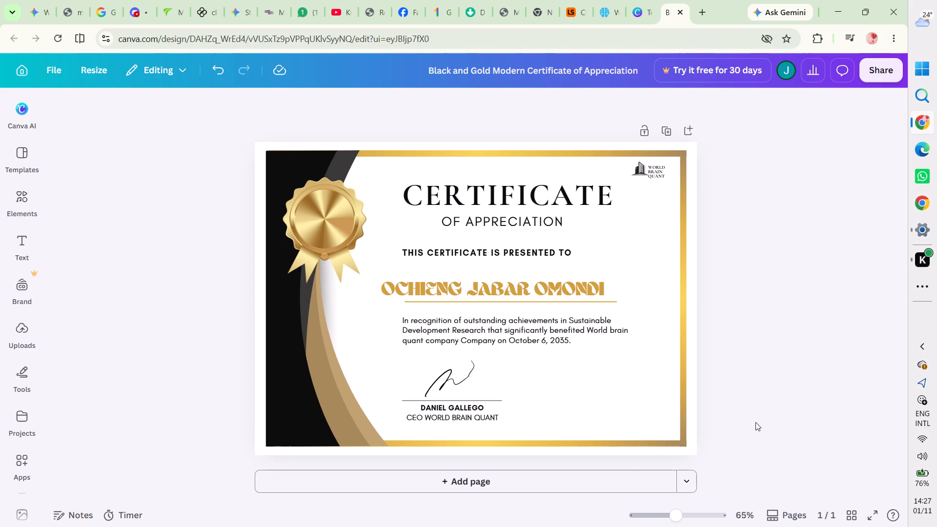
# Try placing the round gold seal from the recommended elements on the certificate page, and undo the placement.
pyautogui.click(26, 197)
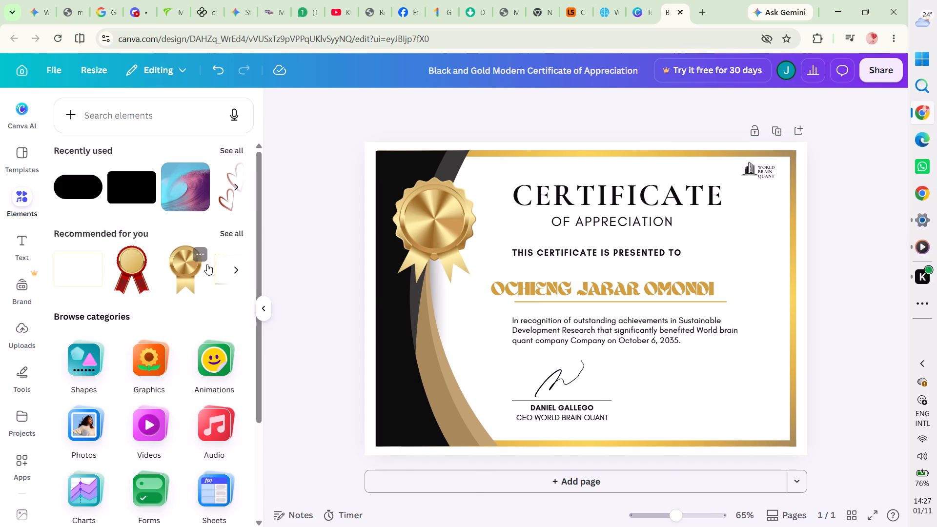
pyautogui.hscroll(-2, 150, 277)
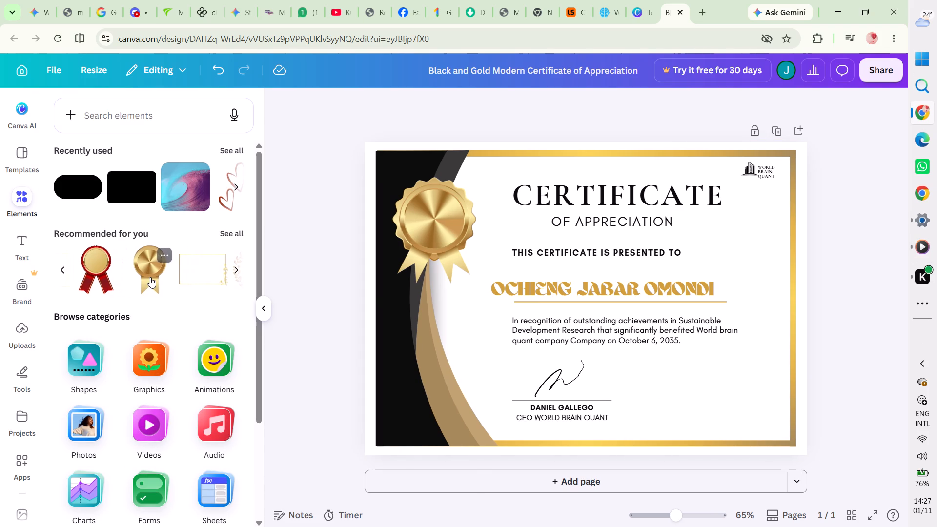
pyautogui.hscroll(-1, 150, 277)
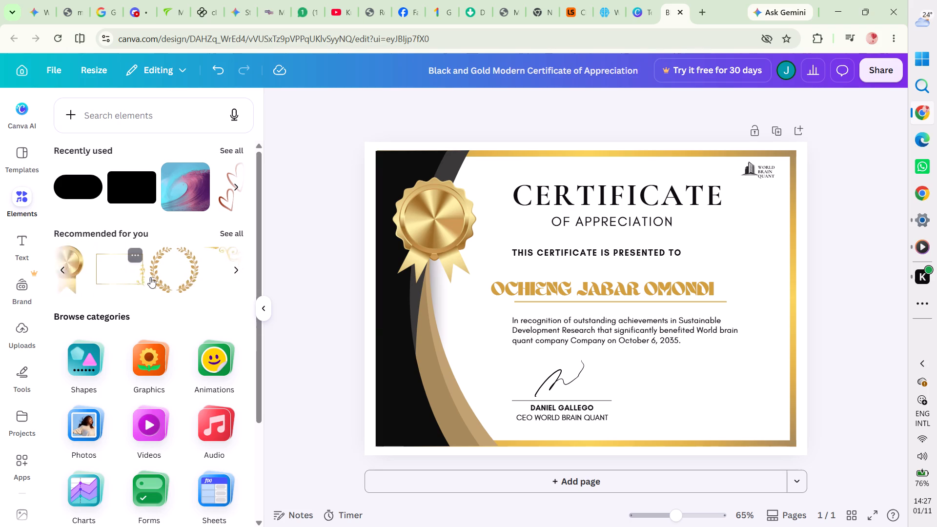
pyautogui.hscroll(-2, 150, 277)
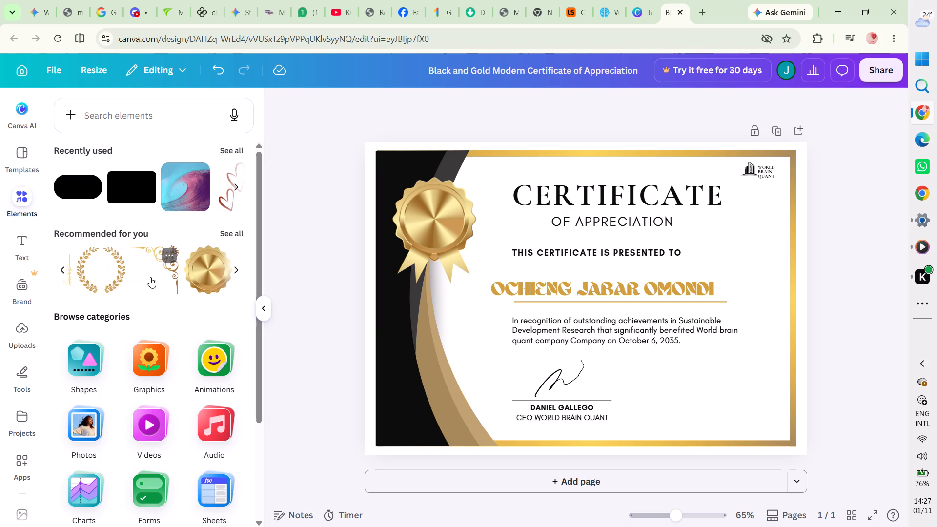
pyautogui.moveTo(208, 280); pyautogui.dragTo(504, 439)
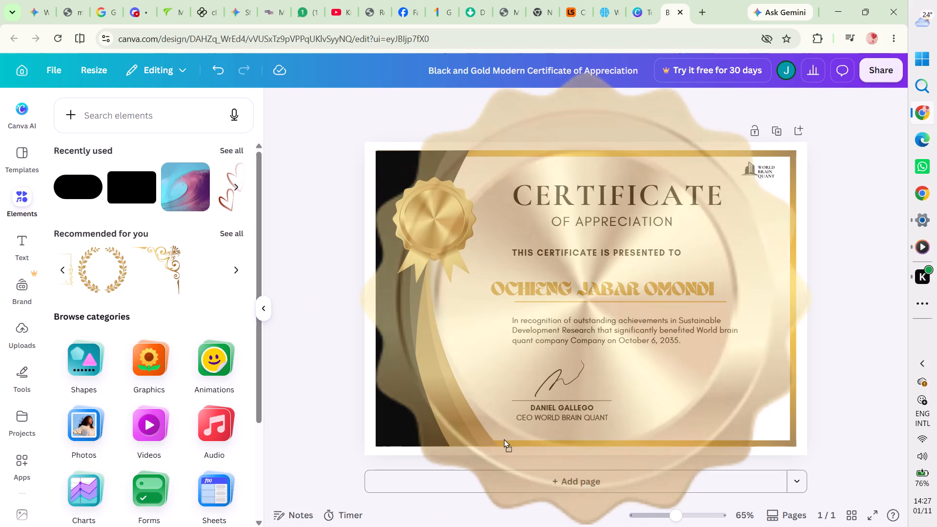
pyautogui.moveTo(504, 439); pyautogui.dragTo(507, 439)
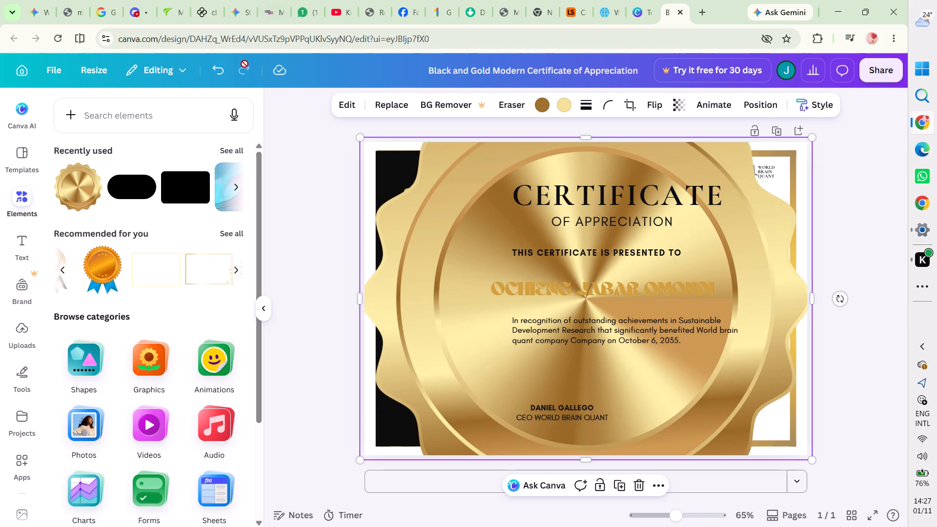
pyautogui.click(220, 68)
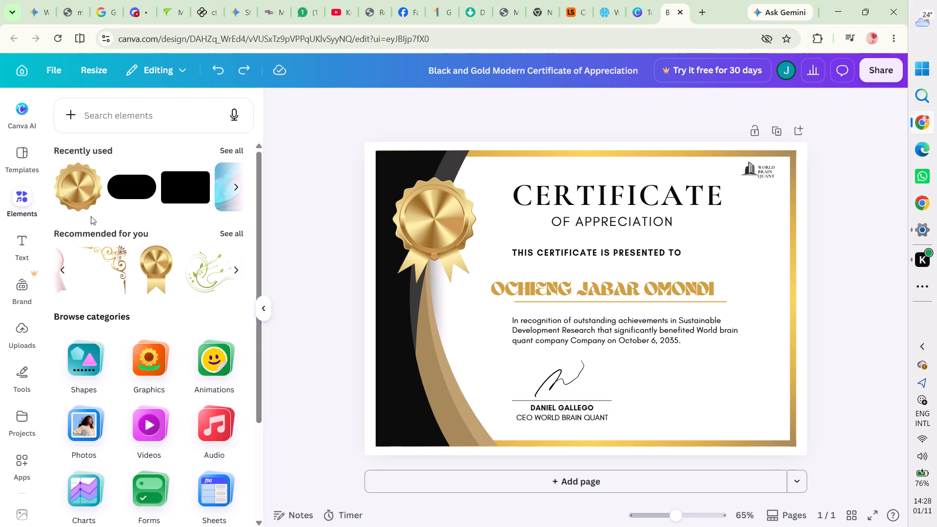
# Add the recently used round gold seal to the certificate and shrink it to a small badge near the bottom.
pyautogui.click(83, 204)
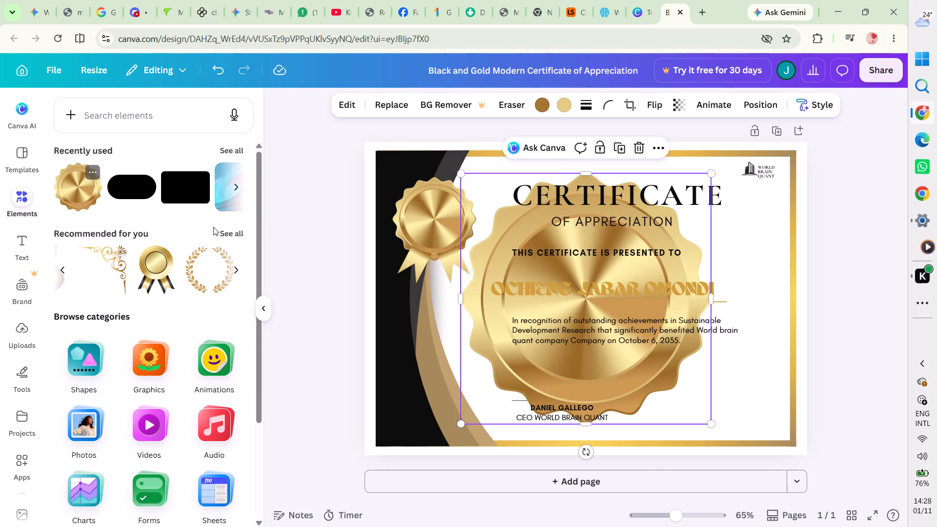
pyautogui.moveTo(461, 171); pyautogui.dragTo(461, 172)
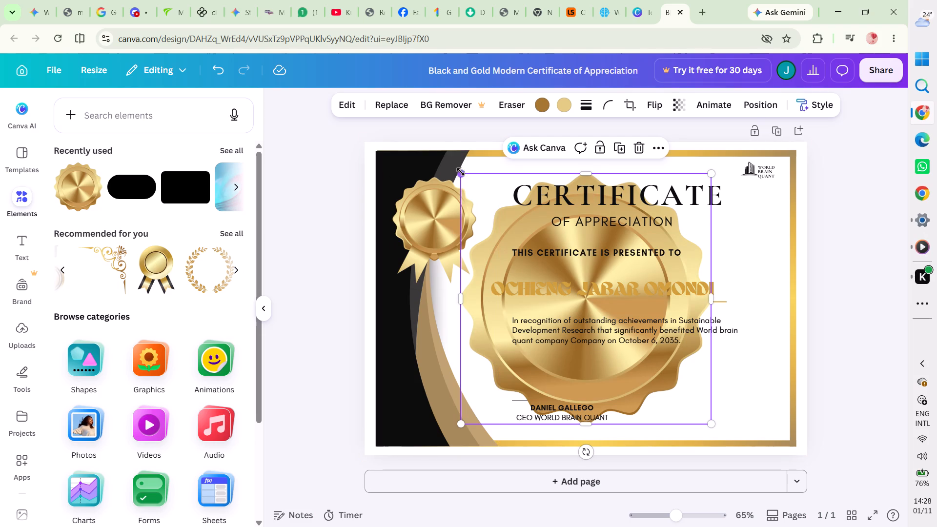
pyautogui.moveTo(461, 172); pyautogui.dragTo(626, 409)
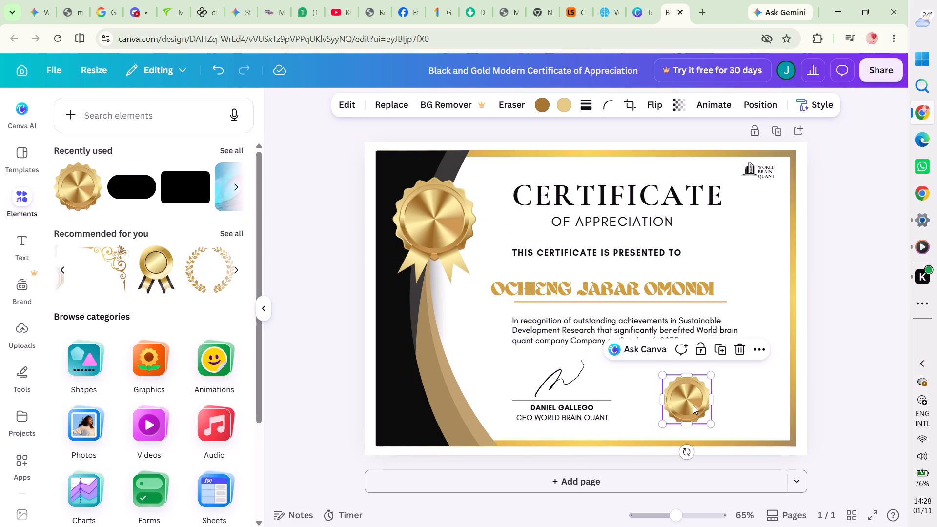
# Try positions for the small gold seal along the certificate's bottom and place it just right of the signature, below the recognition paragraph.
pyautogui.moveTo(693, 405); pyautogui.dragTo(714, 407)
pyautogui.click(855, 438)
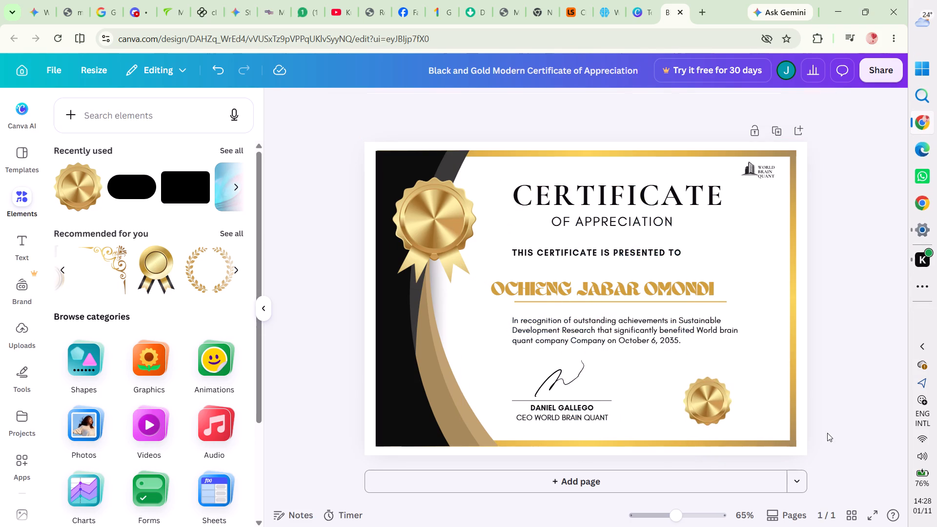
pyautogui.moveTo(712, 406); pyautogui.dragTo(766, 418)
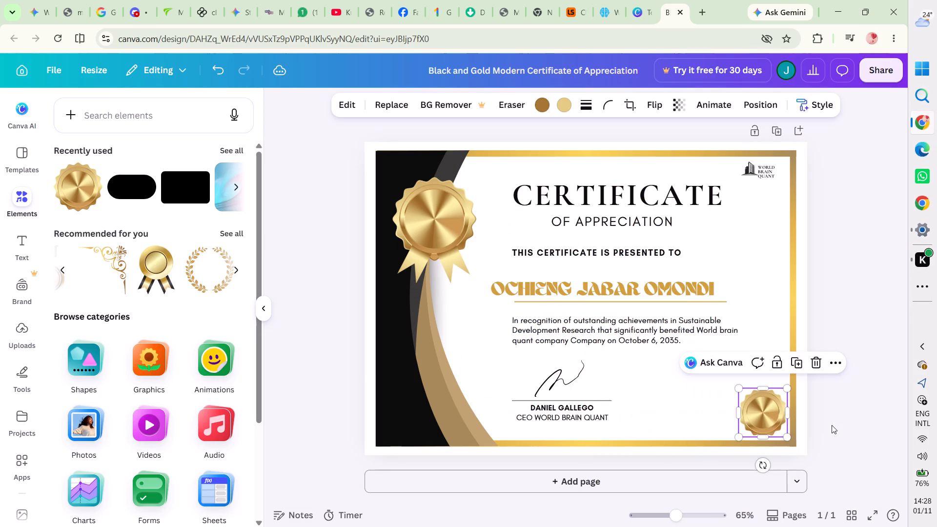
pyautogui.click(873, 434)
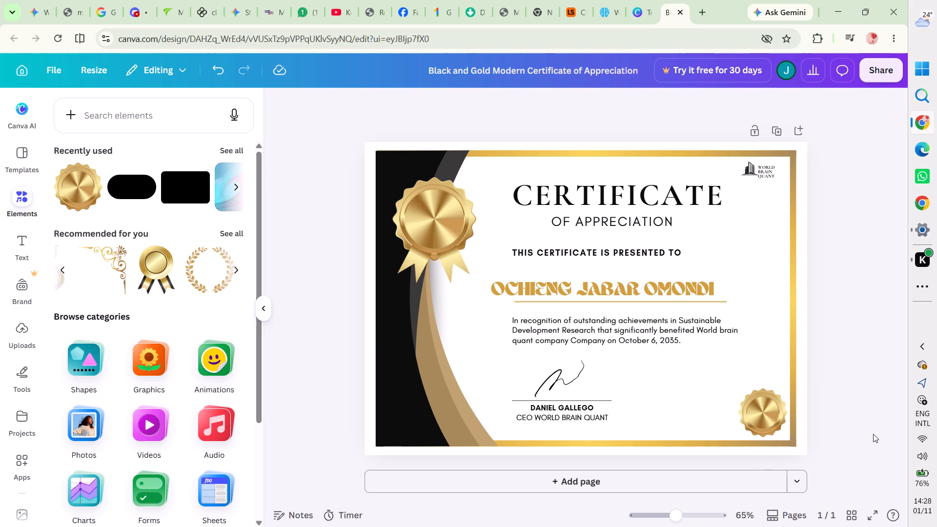
pyautogui.moveTo(762, 420); pyautogui.dragTo(684, 402)
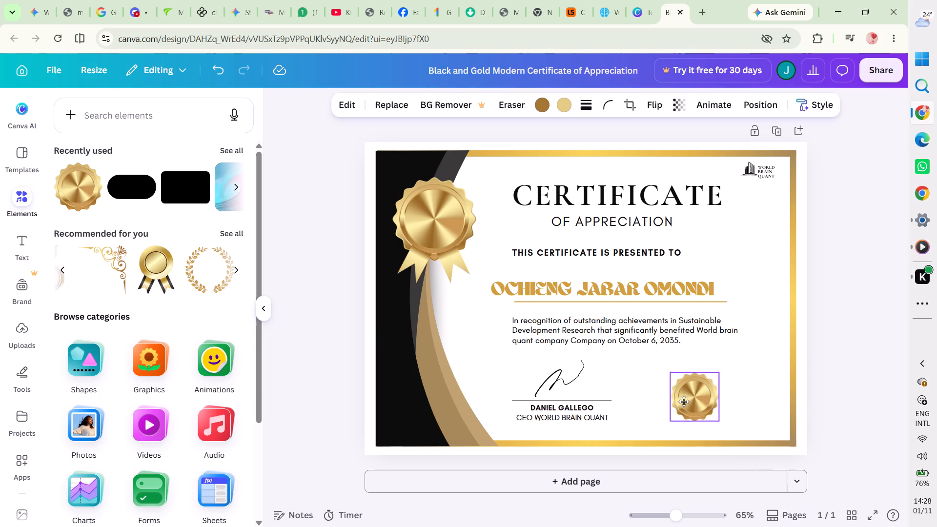
pyautogui.moveTo(684, 402); pyautogui.dragTo(617, 379)
pyautogui.click(858, 383)
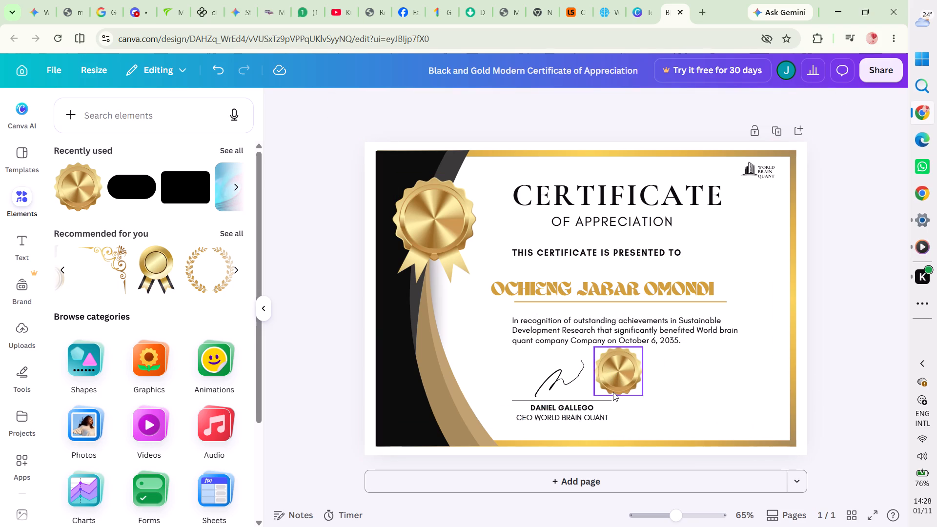
# Shrink the handwritten signature above the CEO's name proportionally, keeping its upper-left corner in place.
pyautogui.click(573, 387)
pyautogui.moveTo(583, 394); pyautogui.dragTo(574, 386)
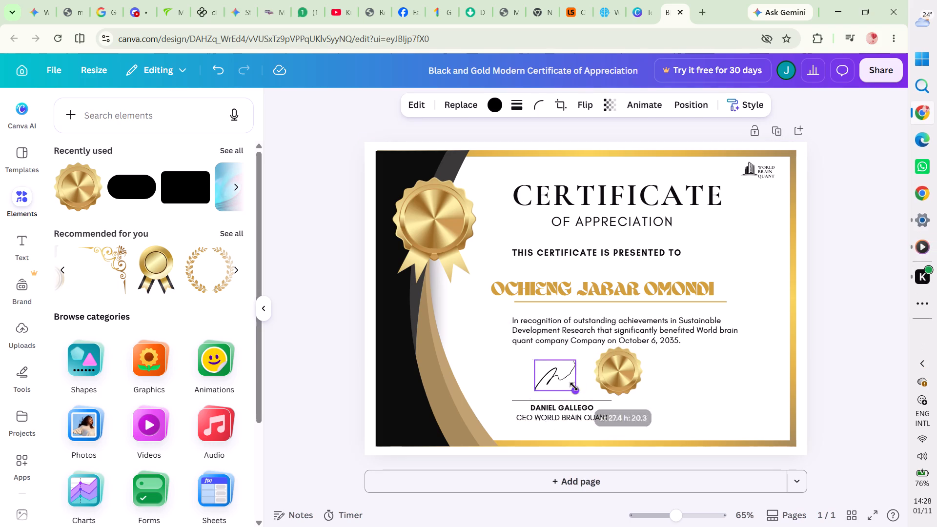
pyautogui.click(573, 386)
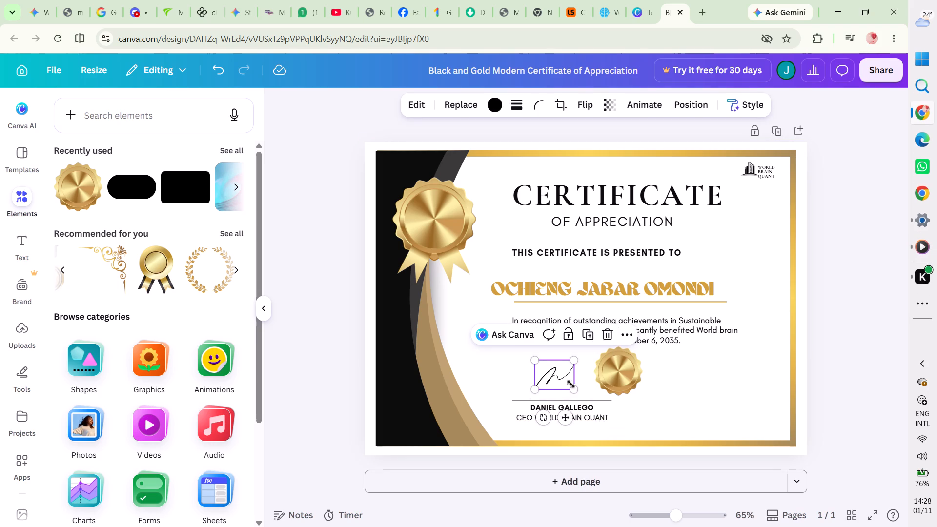
pyautogui.click(572, 386)
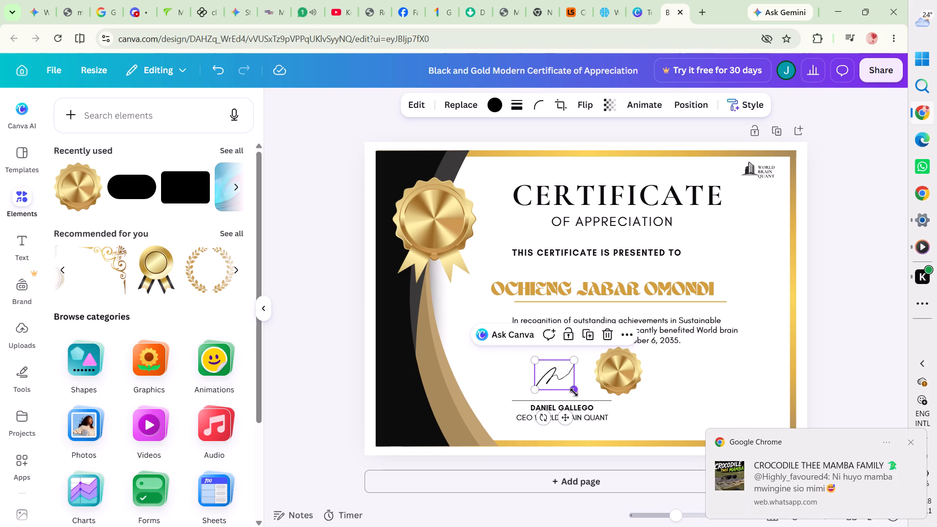
pyautogui.moveTo(574, 392); pyautogui.dragTo(564, 384)
pyautogui.click(723, 371)
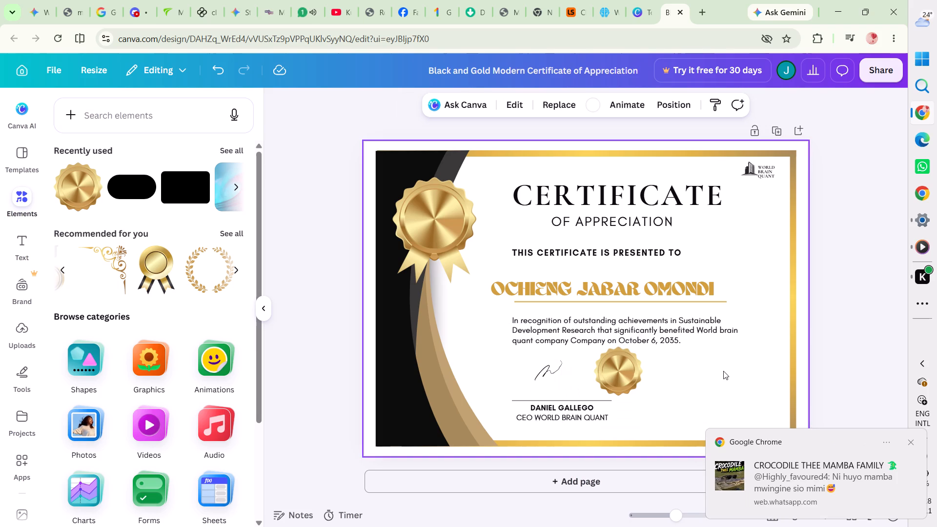
# Clear the selection on the certificate and dismiss the chat notification covering its lower corner.
pyautogui.click(873, 383)
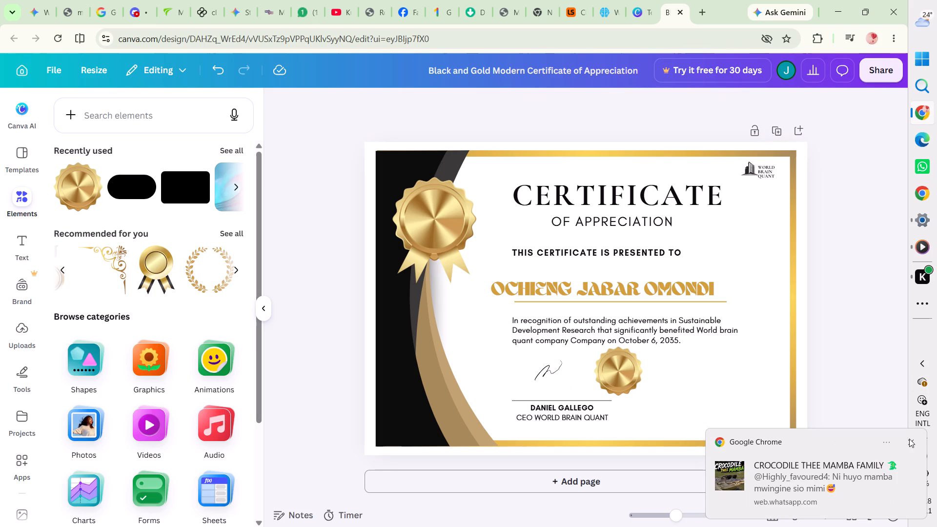
pyautogui.click(910, 439)
# Move the signature line above the CEO's name up and slightly left so it sits directly beneath the handwritten signature.
pyautogui.moveTo(572, 398); pyautogui.dragTo(569, 393)
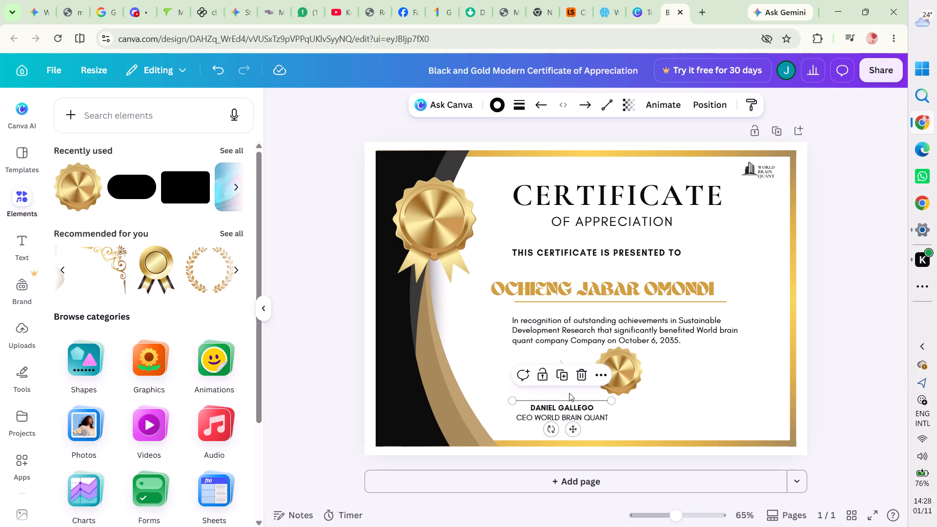
pyautogui.moveTo(569, 393); pyautogui.dragTo(561, 385)
pyautogui.click(688, 395)
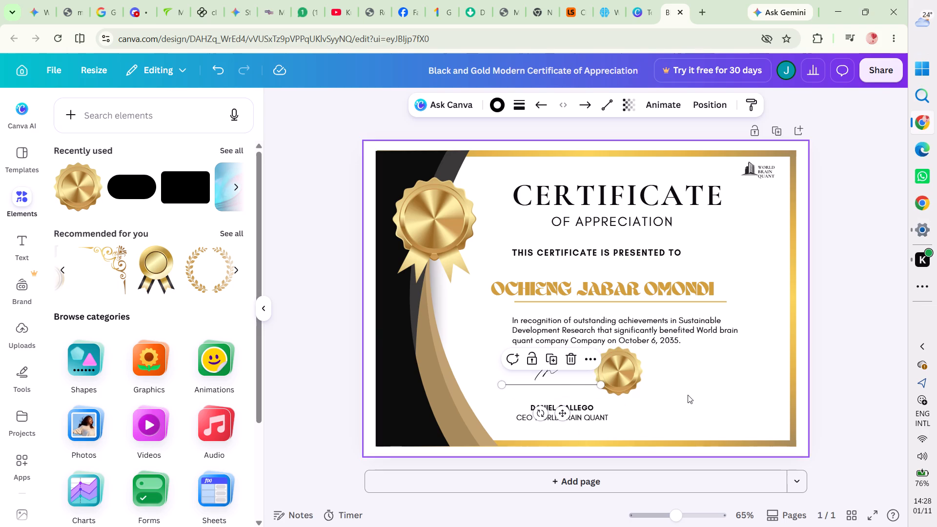
# Nudge the small gold seal slightly right, clear of the end of the signature line.
pyautogui.moveTo(625, 377); pyautogui.dragTo(632, 377)
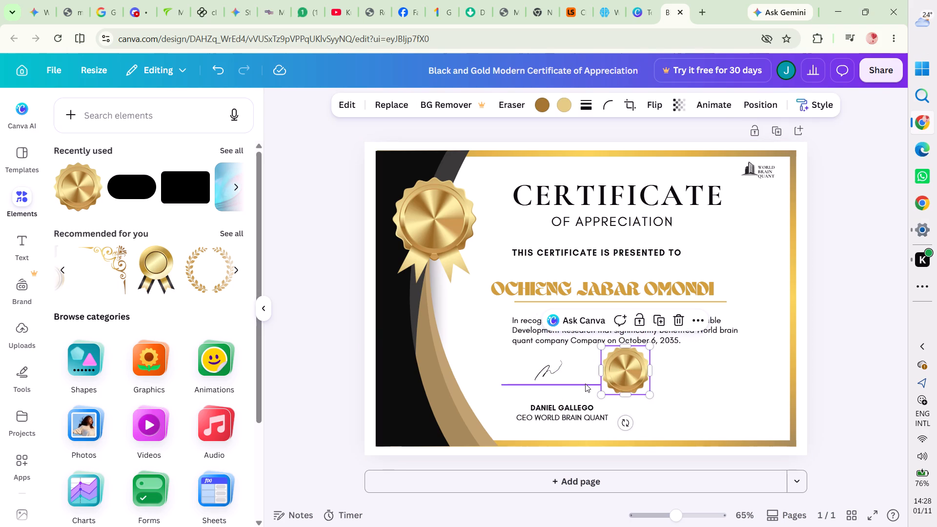
# Shorten the signature line at its seal end to leave a gap before the gold seal, and level it horizontally under the signature.
pyautogui.click(585, 384)
pyautogui.moveTo(599, 385); pyautogui.dragTo(593, 385)
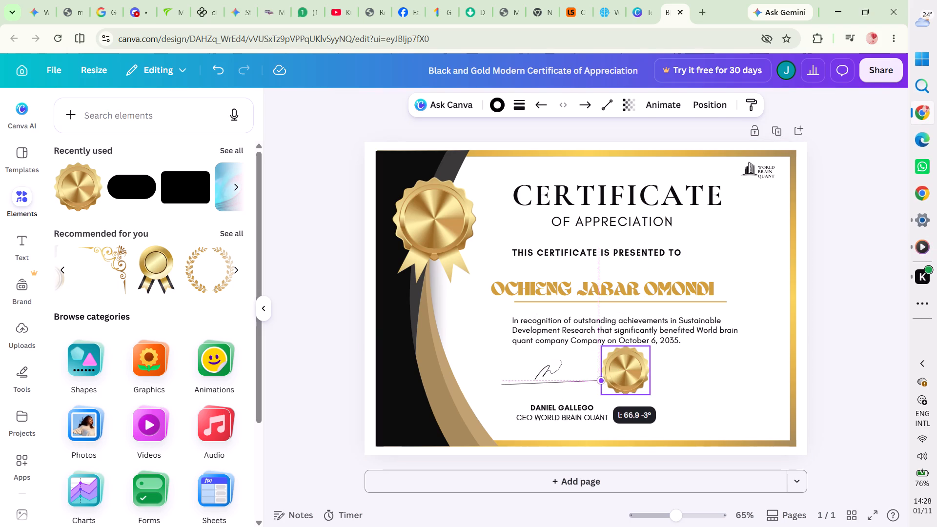
pyautogui.moveTo(593, 385); pyautogui.dragTo(583, 388)
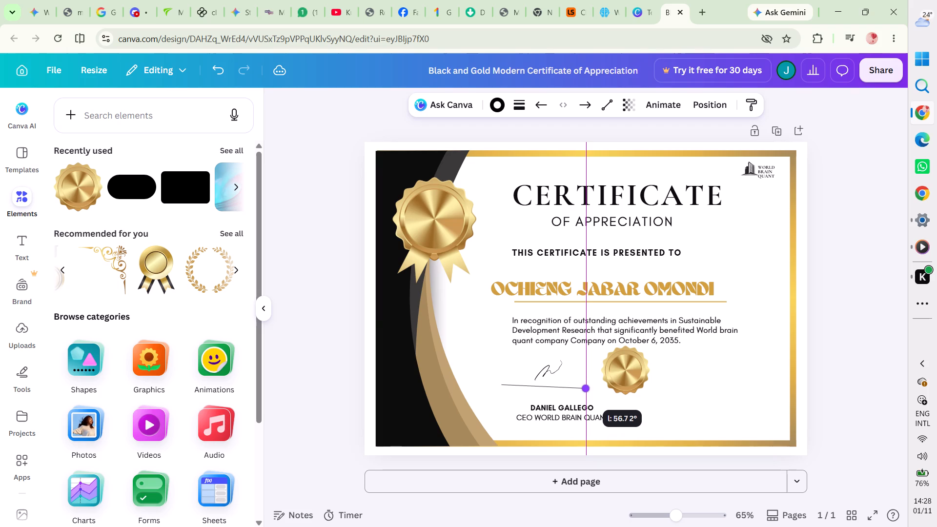
pyautogui.moveTo(583, 388); pyautogui.dragTo(583, 385)
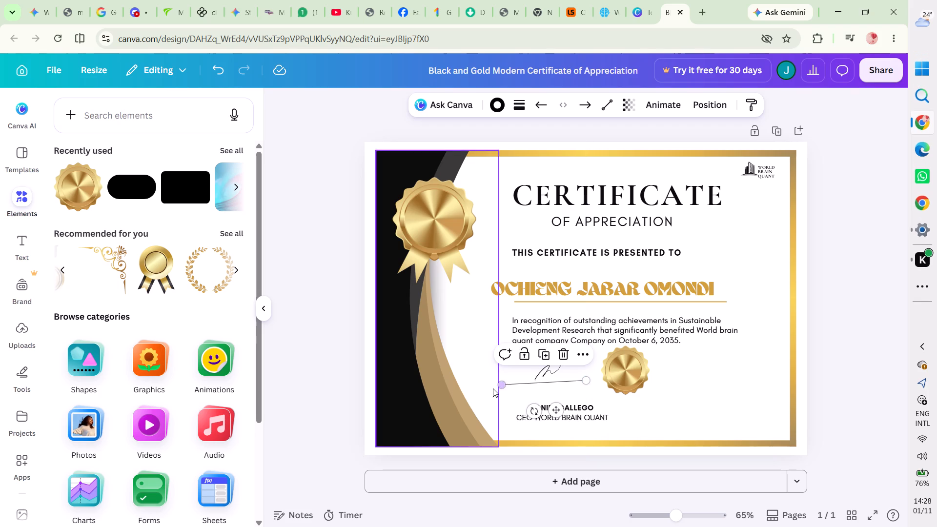
pyautogui.moveTo(500, 386); pyautogui.dragTo(498, 382)
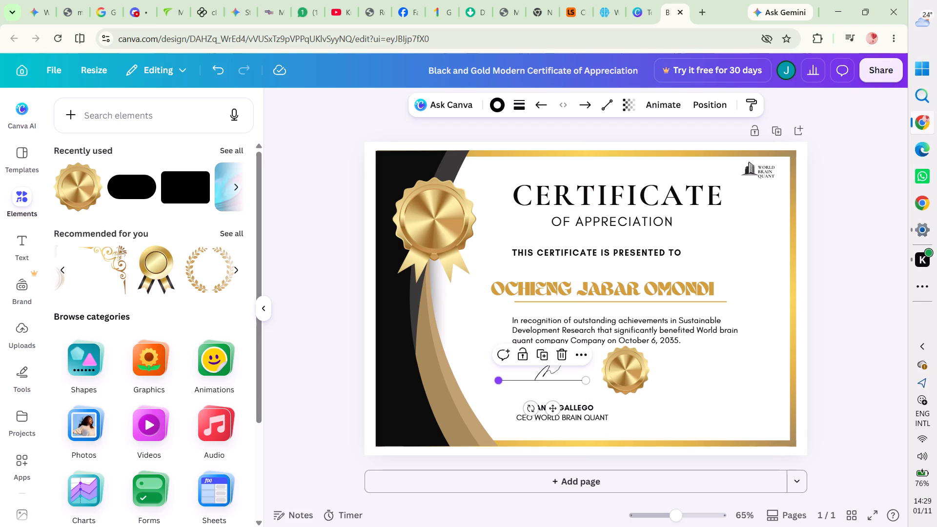
pyautogui.click(642, 398)
pyautogui.click(563, 381)
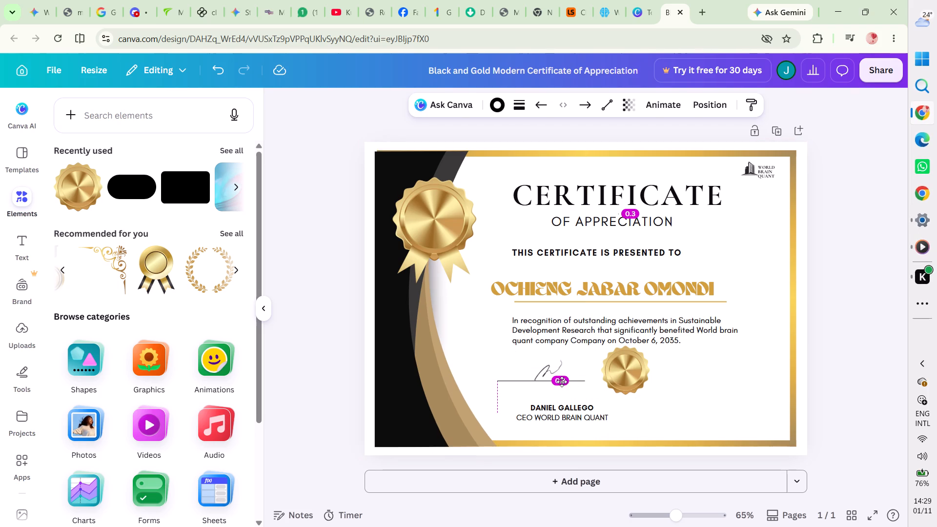
pyautogui.click(562, 382)
pyautogui.click(729, 391)
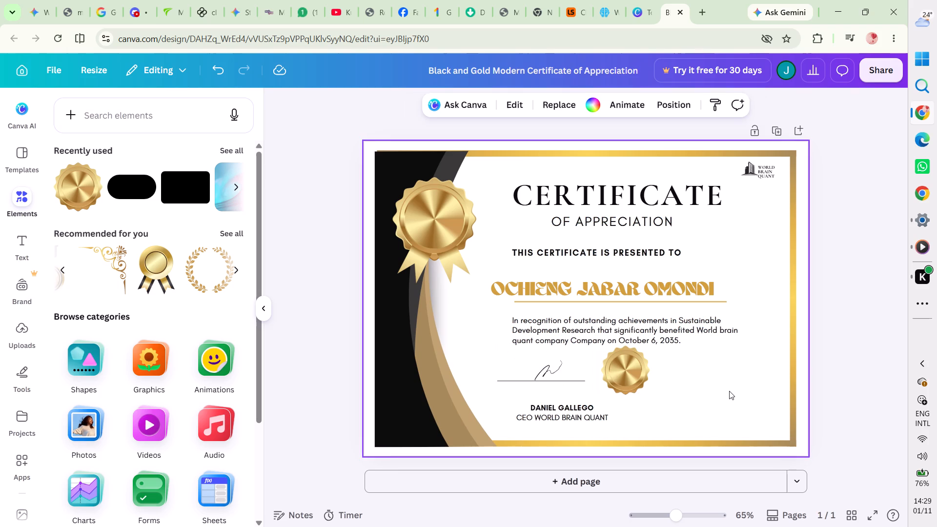
pyautogui.click(842, 459)
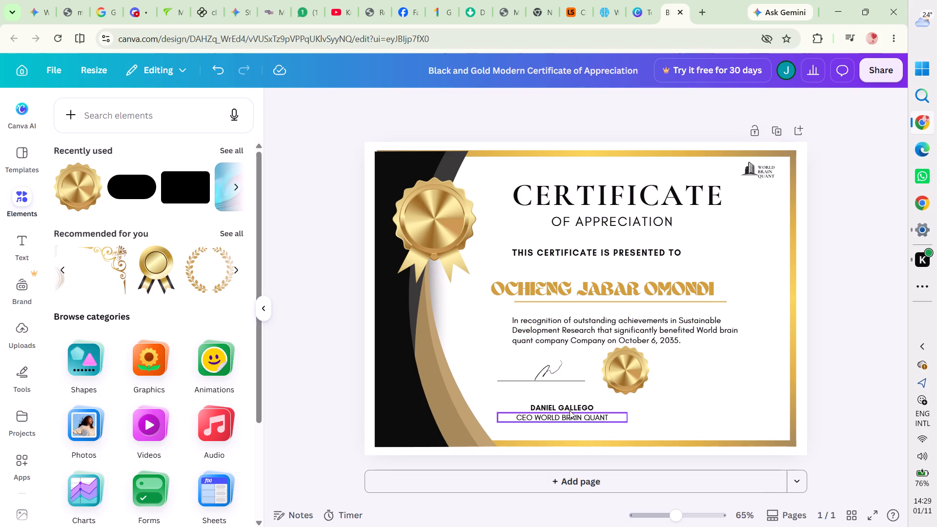
# Move the CEO's name text to the right, just below the small gold seal.
pyautogui.moveTo(570, 410); pyautogui.dragTo(620, 406)
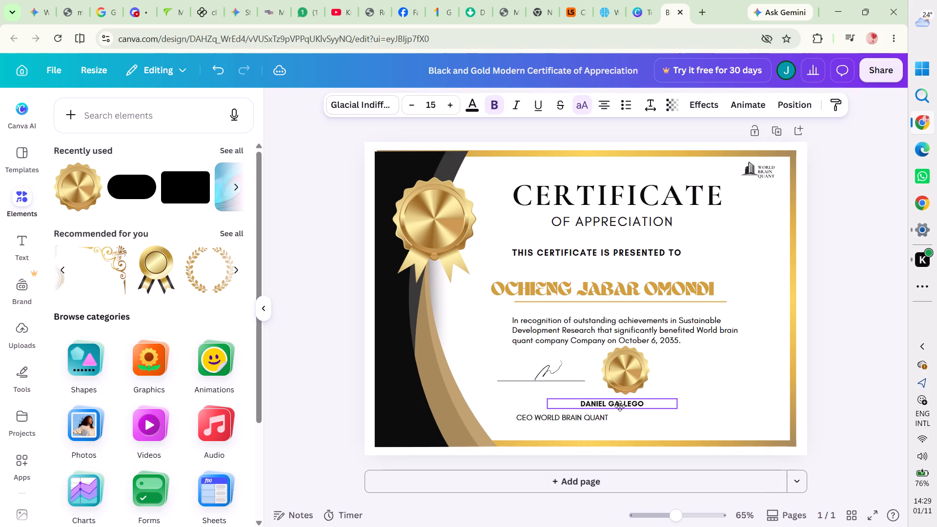
# Move the CEO's name text up and left so it sits directly beneath the signature line.
pyautogui.moveTo(620, 406); pyautogui.dragTo(563, 390)
pyautogui.click(767, 404)
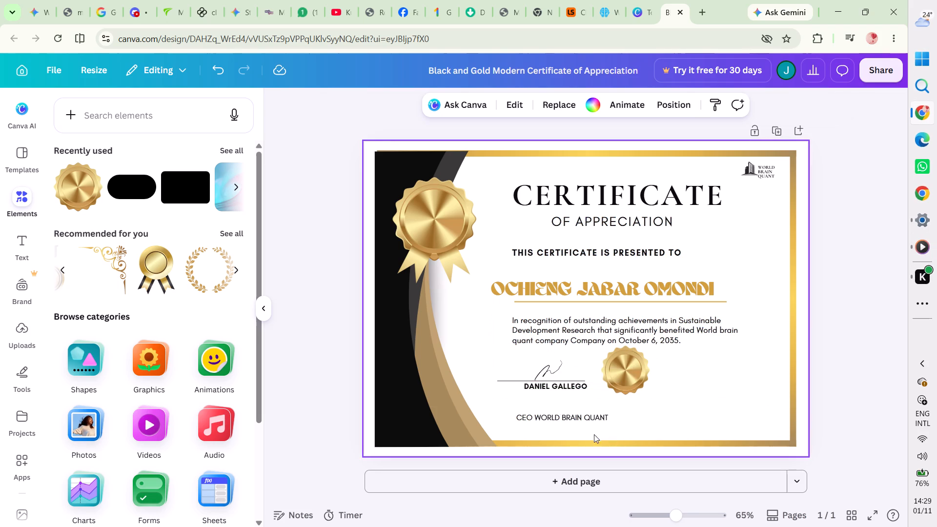
# Move the "CEO WORLD BRAIN QUANT" title up and slightly left so it sits directly beneath the CEO's name.
pyautogui.moveTo(591, 420); pyautogui.dragTo(577, 411)
pyautogui.click(576, 405)
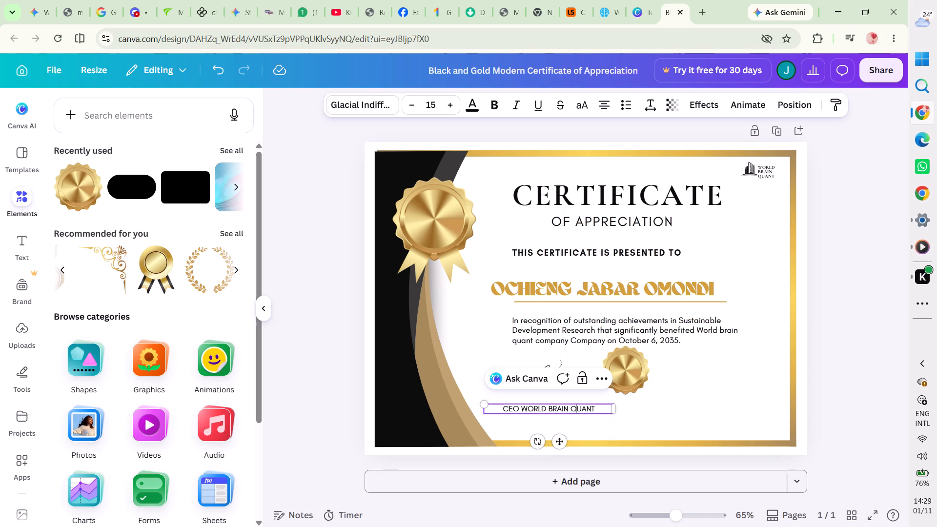
pyautogui.click(645, 420)
pyautogui.moveTo(586, 412); pyautogui.dragTo(589, 400)
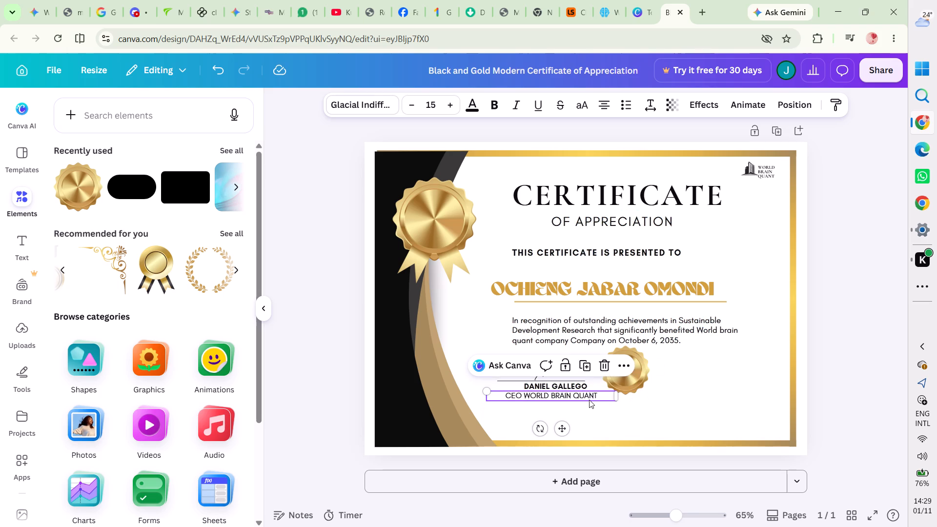
pyautogui.click(735, 370)
pyautogui.click(592, 397)
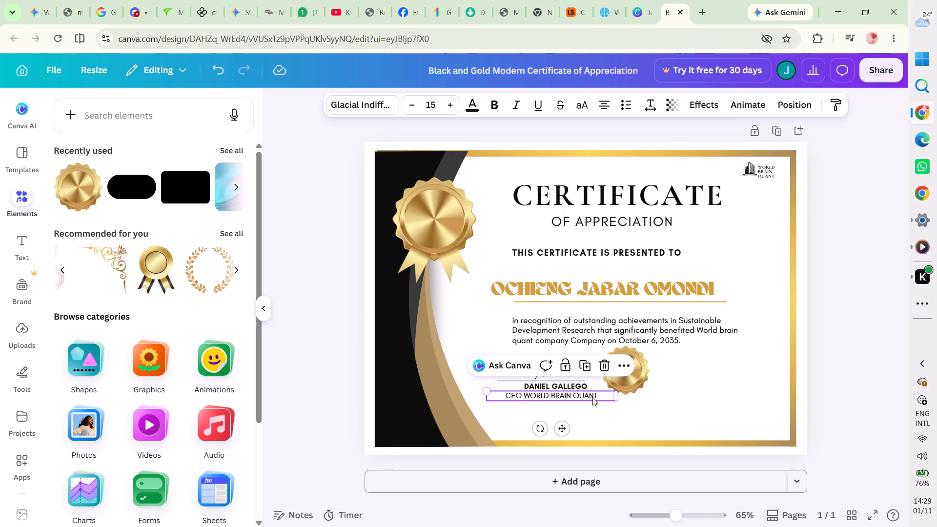
pyautogui.click(693, 371)
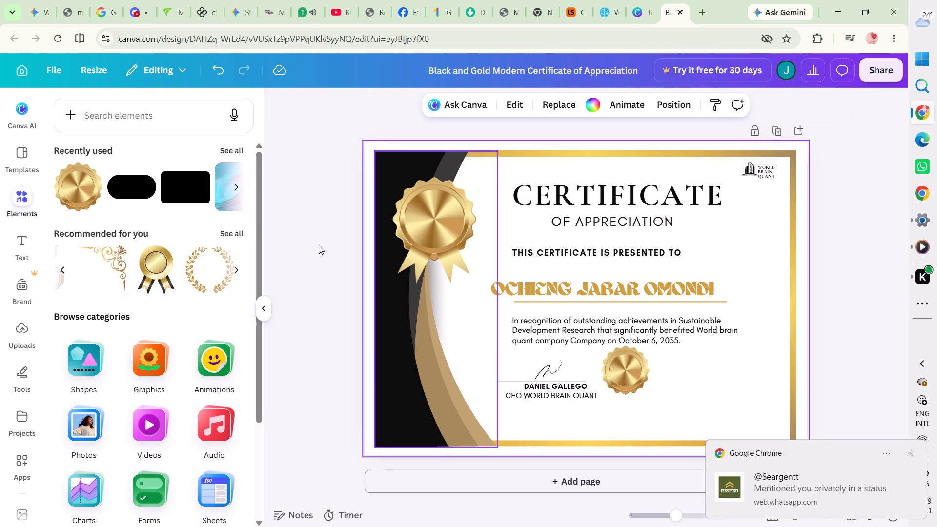
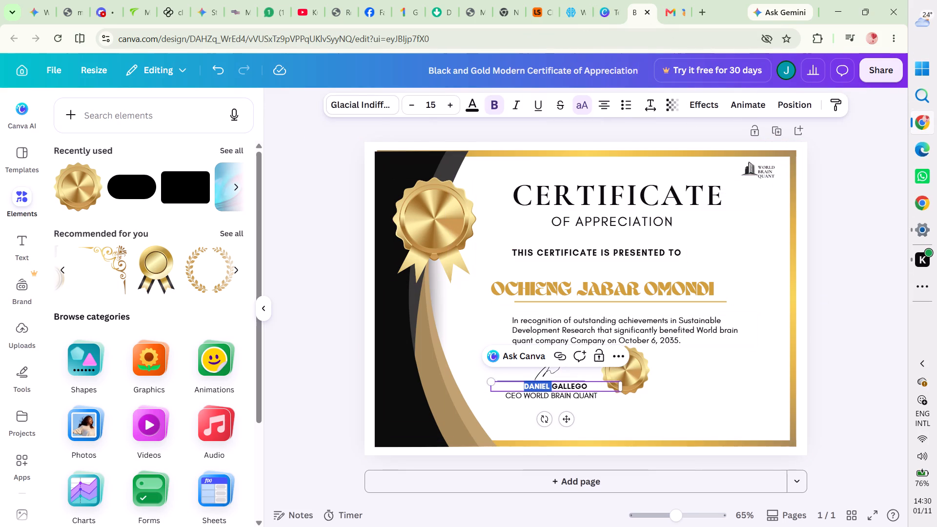
# Replace the placeholder name under the signature line with the copied name of the World Brain Quant CEO.
pyautogui.click(554, 385)
pyautogui.hotkey('ctrl', 'v')
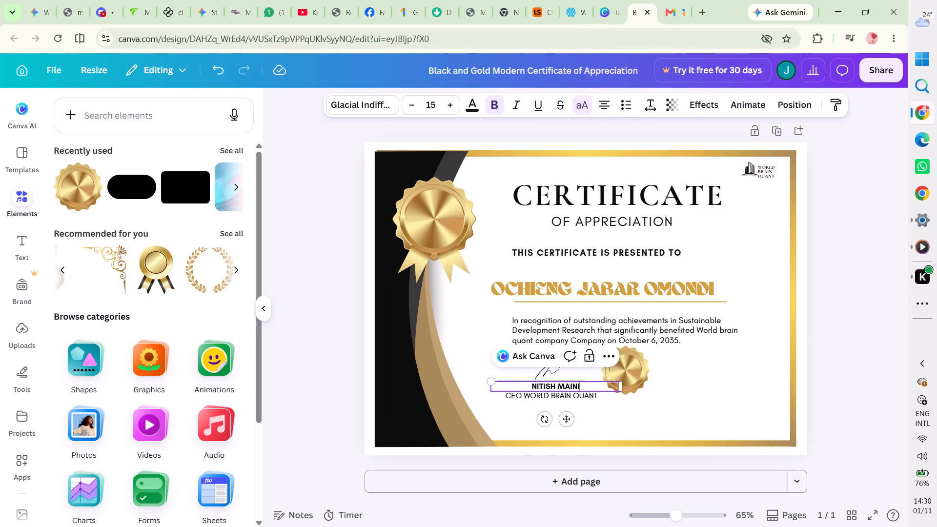
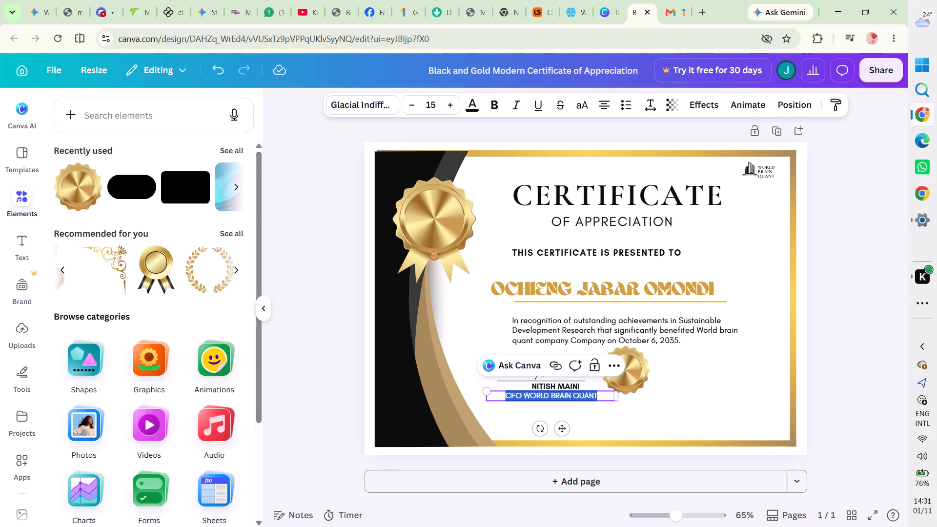
# Replace the title line under the signatory's name with the copied text "Chief Strategy Officer of WorldQuant".
pyautogui.hotkey('ctrl', 'v')
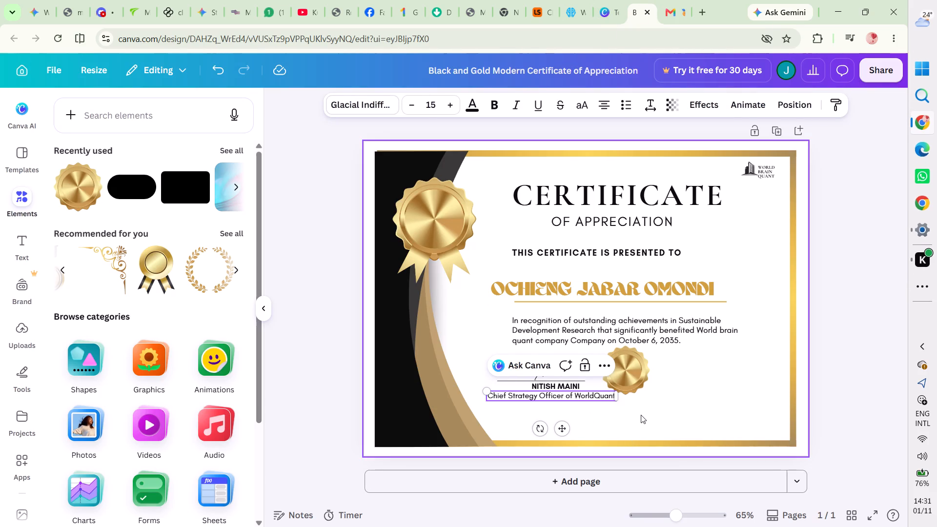
pyautogui.click(641, 415)
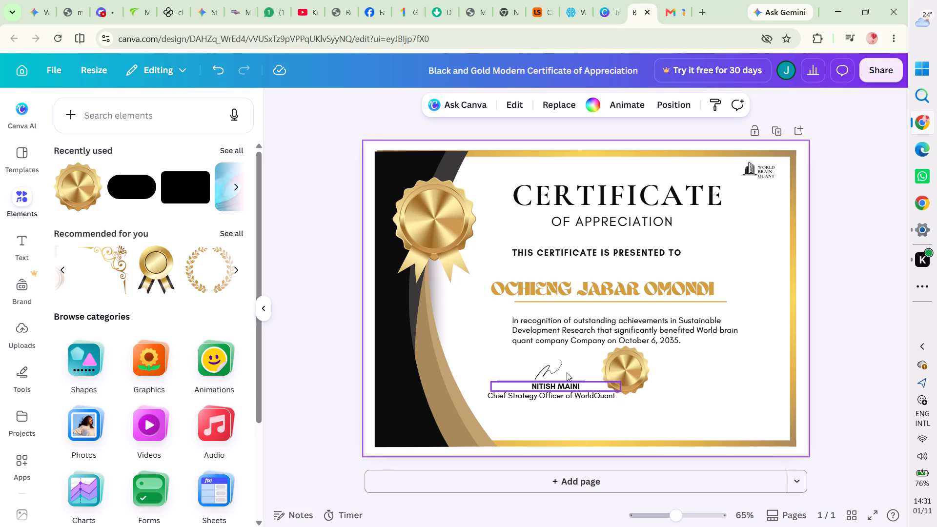
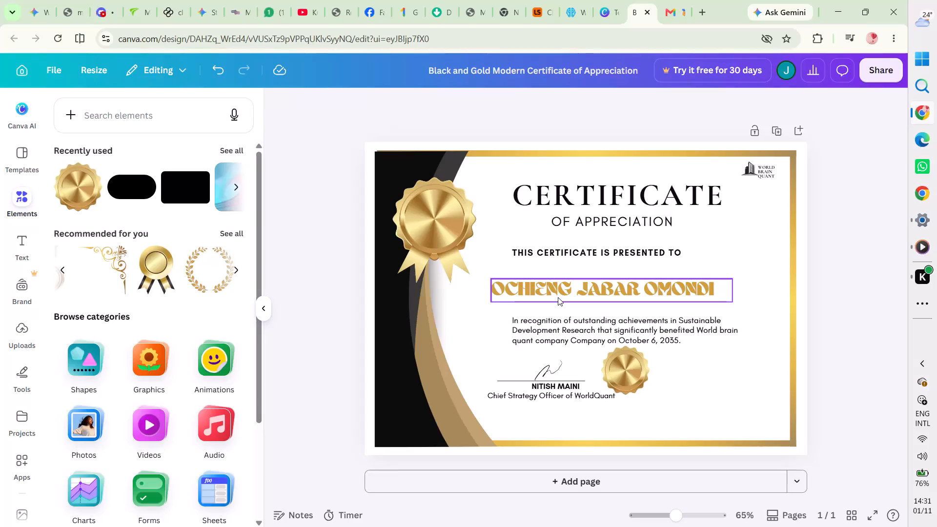
# Reorder the recipient's name by deleting the surname at the start and retyping it at the end of the line.
pyautogui.click(571, 282)
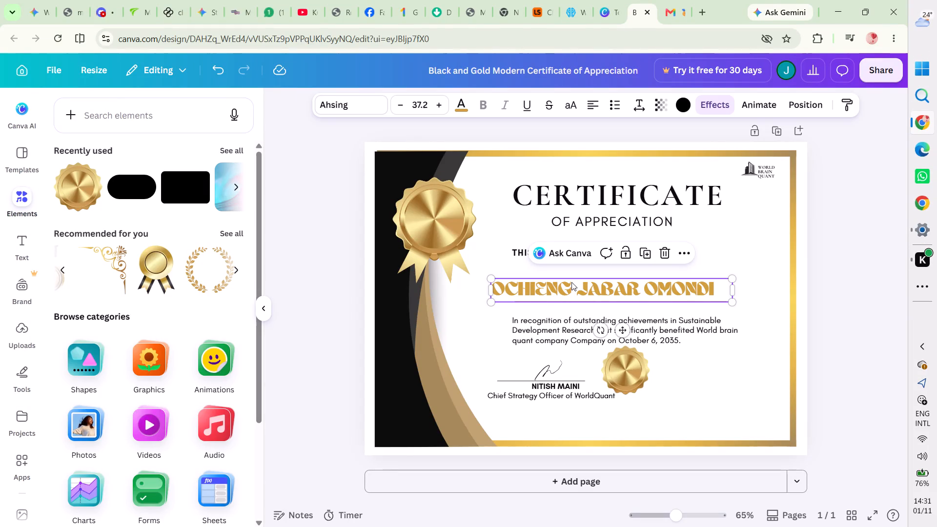
pyautogui.click(571, 282)
pyautogui.press('BackSpace')
pyautogui.press('BackSpace')
pyautogui.press('BackSpace')
pyautogui.press('BackSpace')
pyautogui.press('BackSpace')
pyautogui.press('BackSpace')
pyautogui.press('BackSpace')
pyautogui.press('BackSpace')
pyautogui.press('BackSpace')
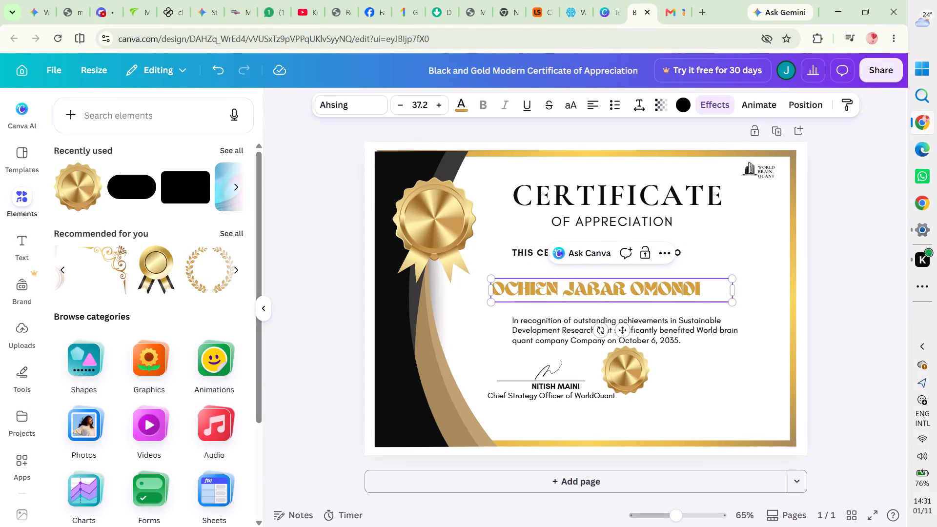
pyautogui.click(655, 287)
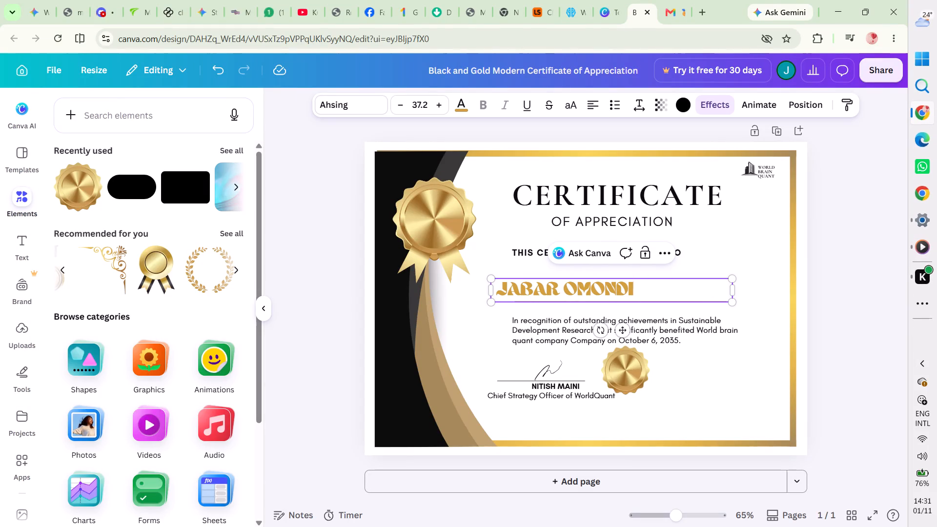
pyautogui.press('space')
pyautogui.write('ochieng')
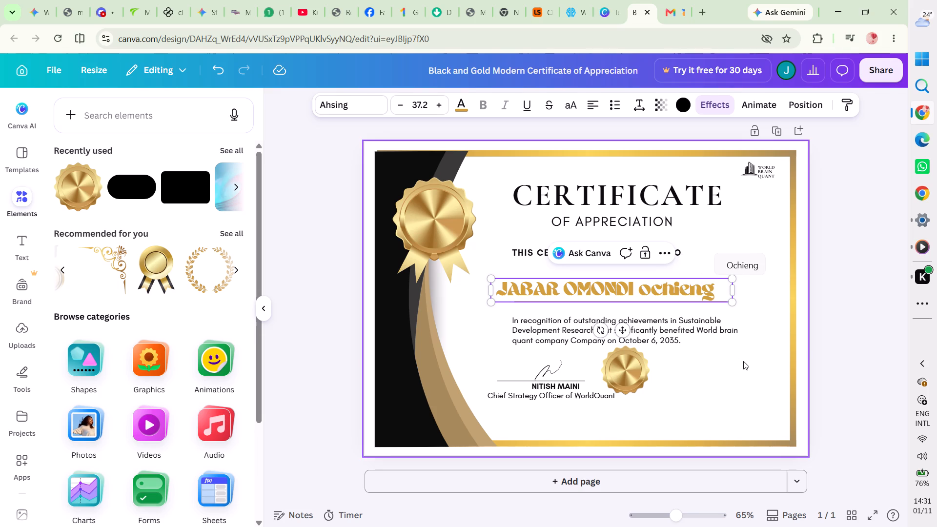
pyautogui.click(746, 372)
# Convert the recipient's name text to all uppercase.
pyautogui.click(660, 287)
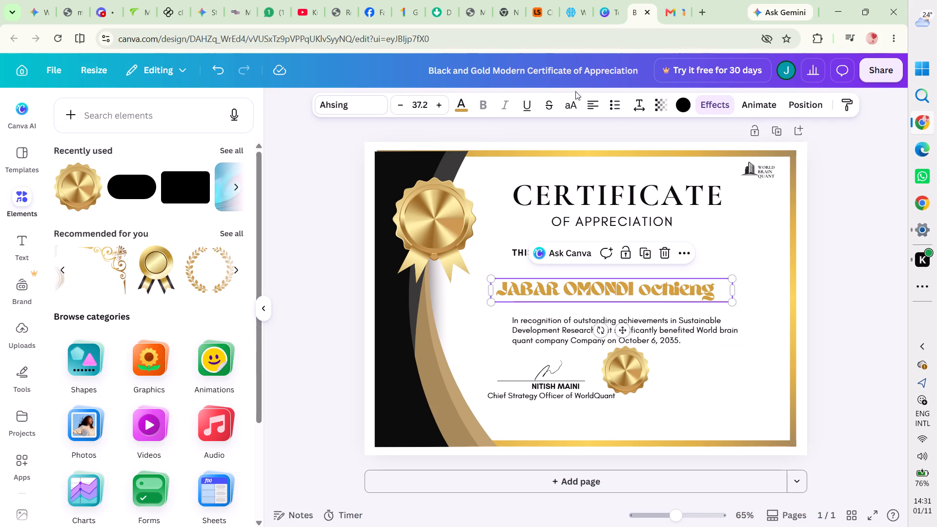
pyautogui.click(570, 106)
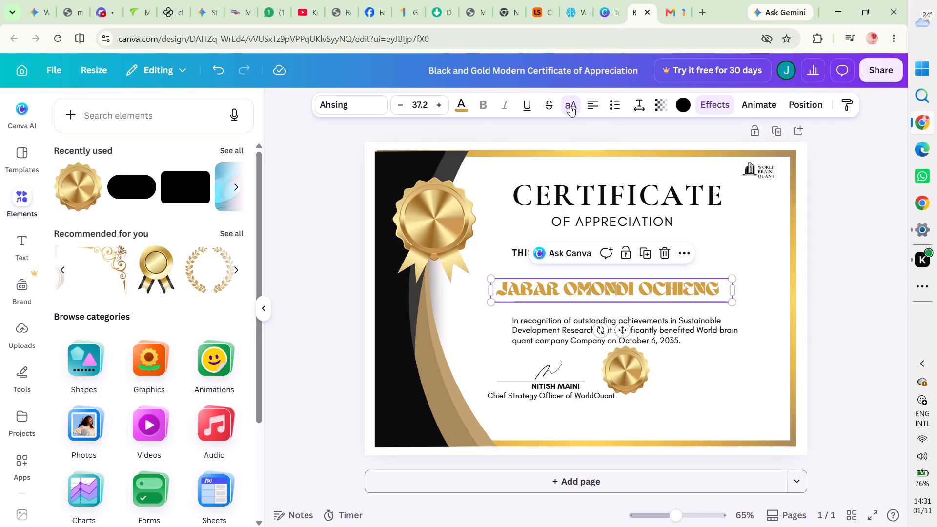
pyautogui.click(861, 353)
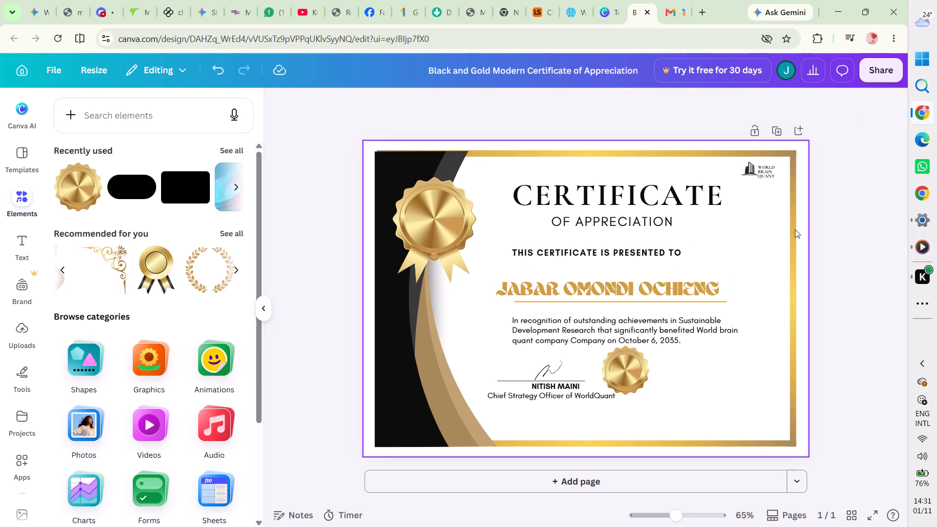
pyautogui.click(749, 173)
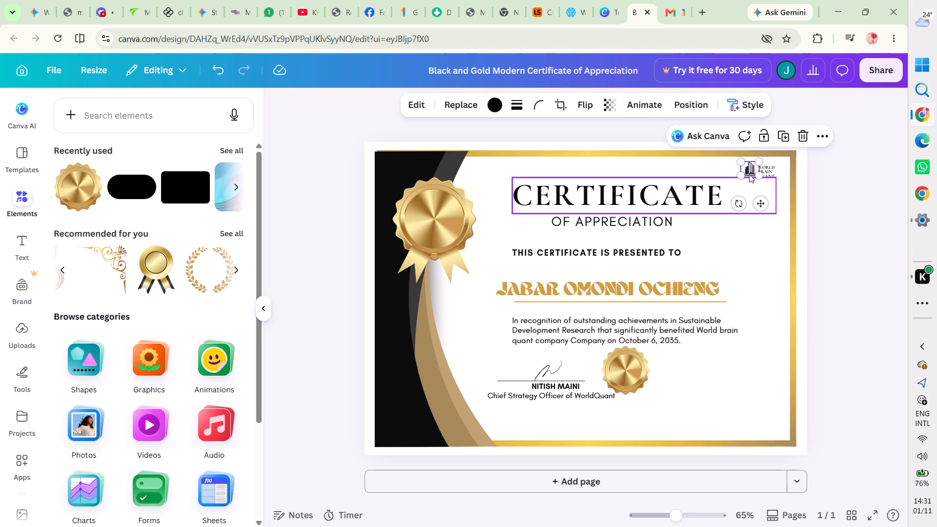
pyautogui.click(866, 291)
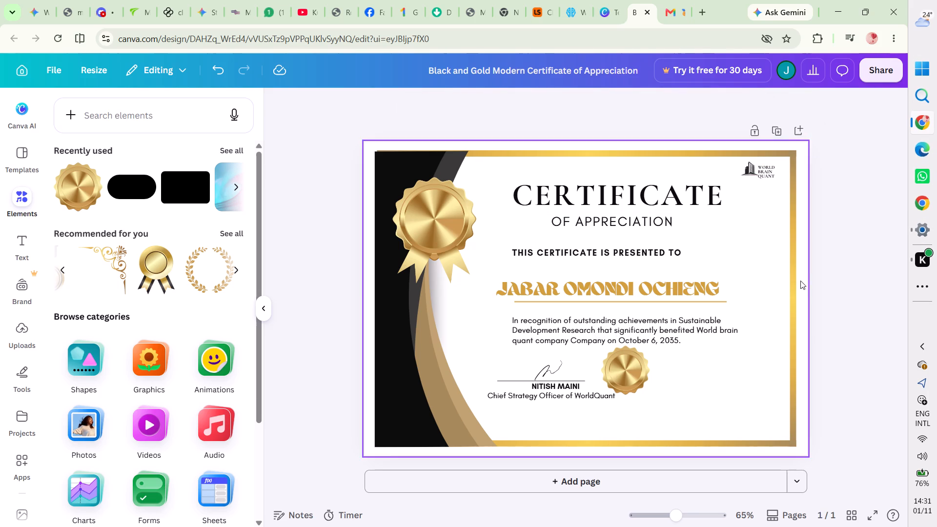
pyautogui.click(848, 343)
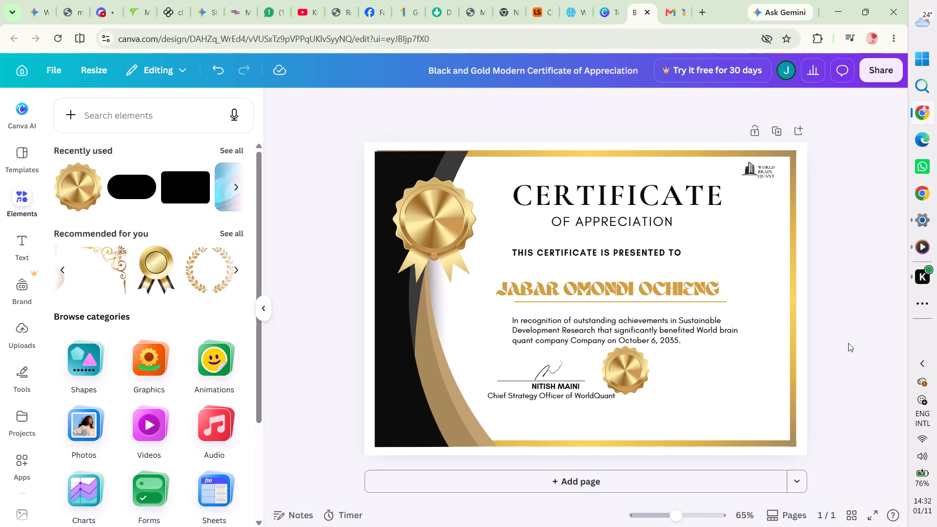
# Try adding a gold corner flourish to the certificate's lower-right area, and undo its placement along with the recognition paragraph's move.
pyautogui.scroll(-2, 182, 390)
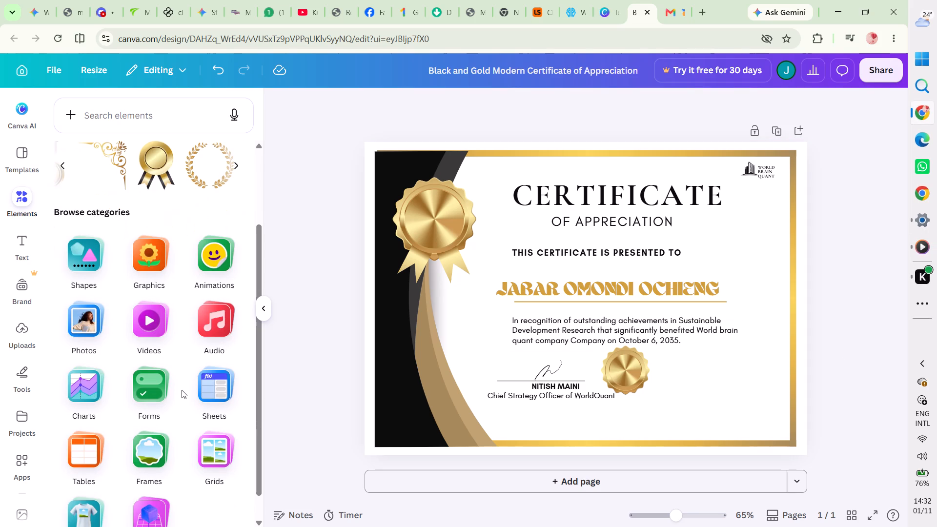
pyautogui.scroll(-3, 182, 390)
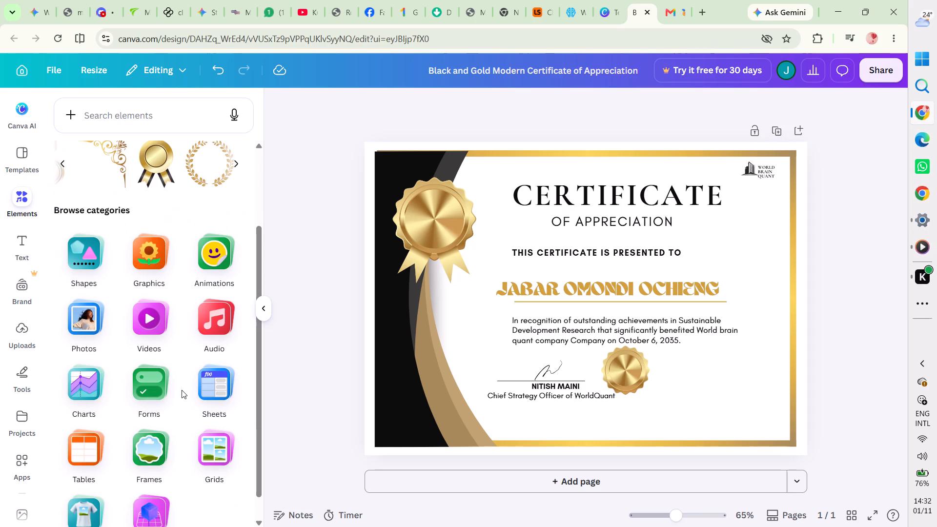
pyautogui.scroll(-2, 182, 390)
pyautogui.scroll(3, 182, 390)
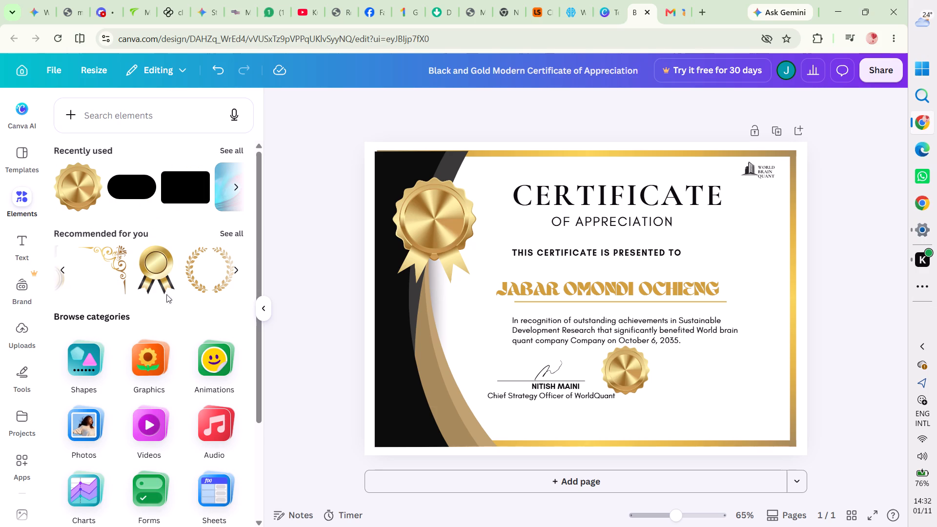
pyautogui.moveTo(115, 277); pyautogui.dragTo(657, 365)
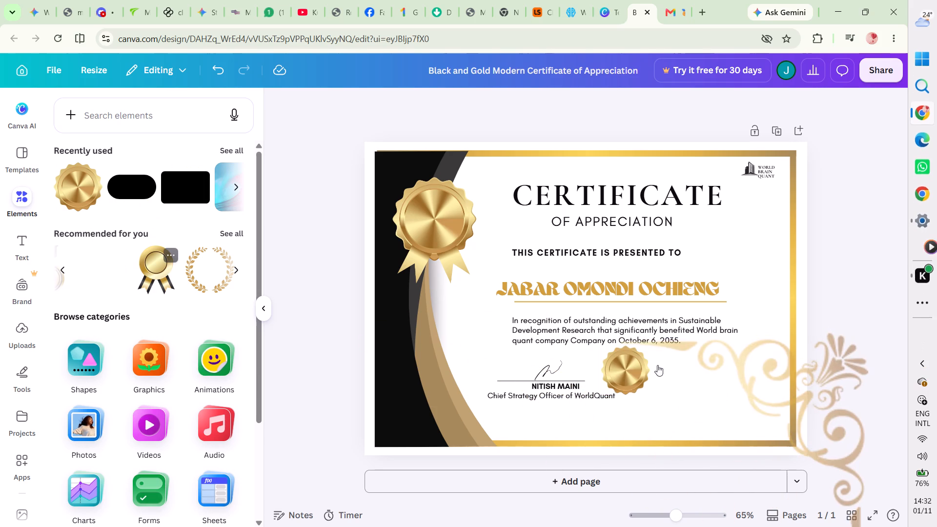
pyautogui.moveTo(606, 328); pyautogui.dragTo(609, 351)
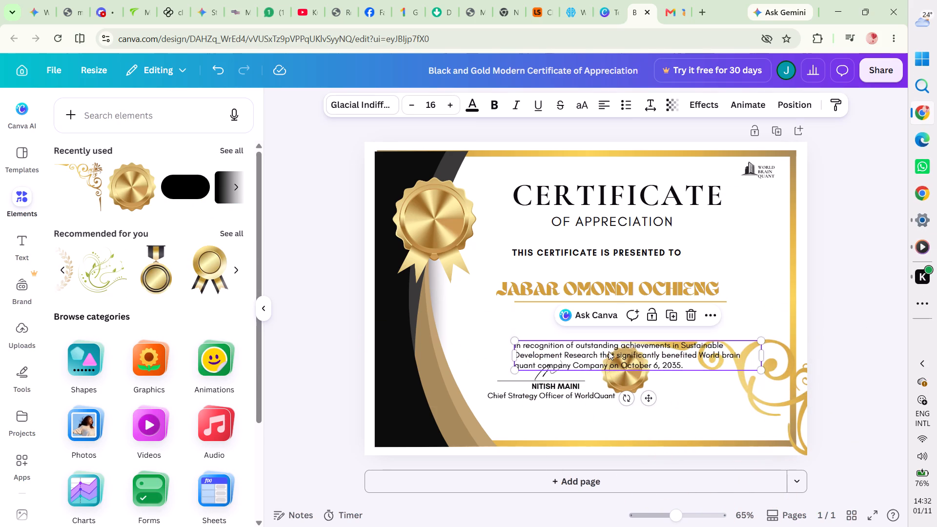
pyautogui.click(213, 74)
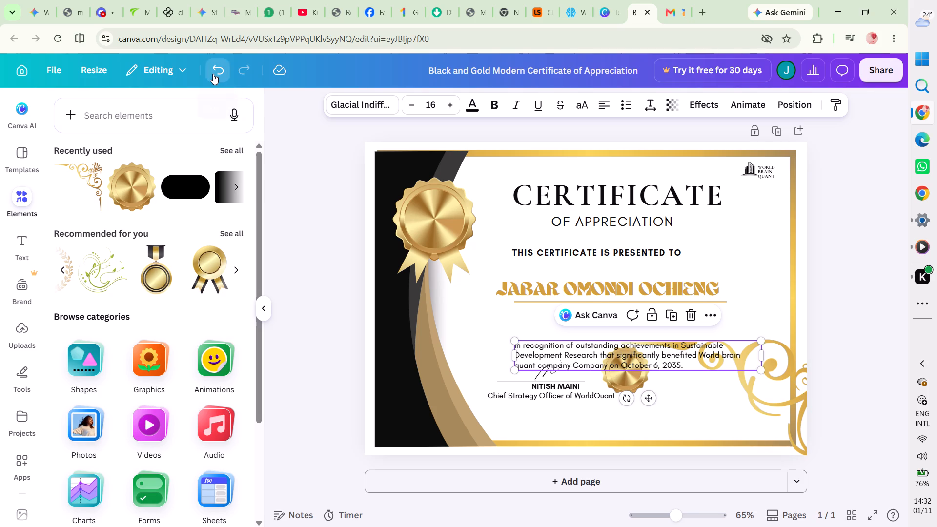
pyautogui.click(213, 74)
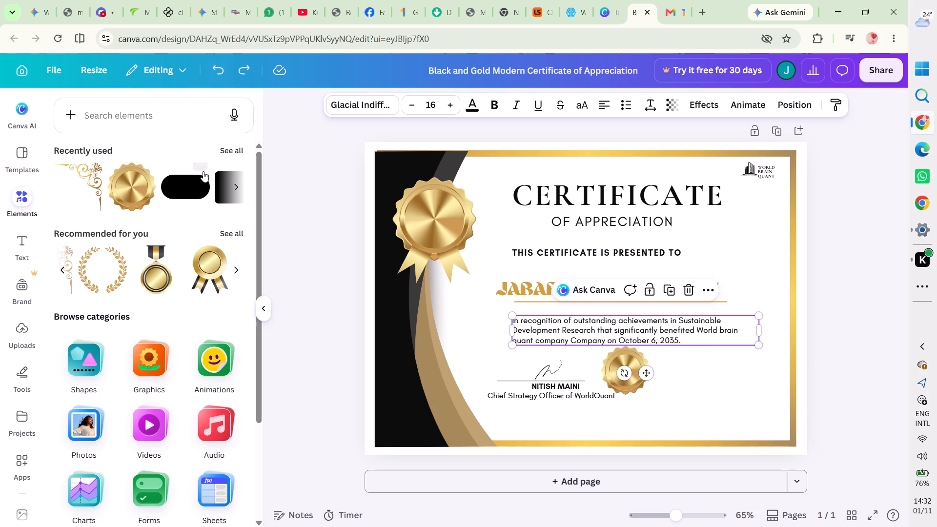
# Add the gold corner flourish, shrink it to about a fifth of its inserted size and place it in the certificate's lower-right corner.
pyautogui.click(76, 279)
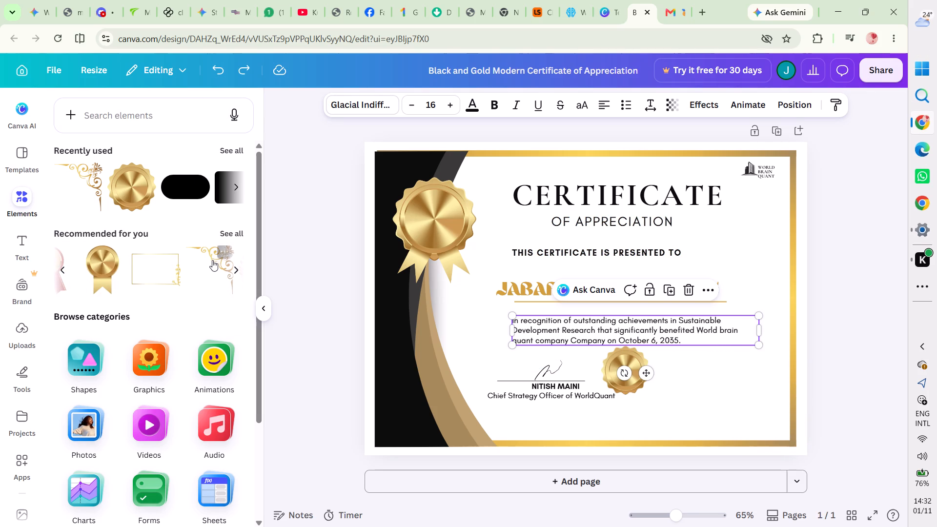
pyautogui.click(211, 260)
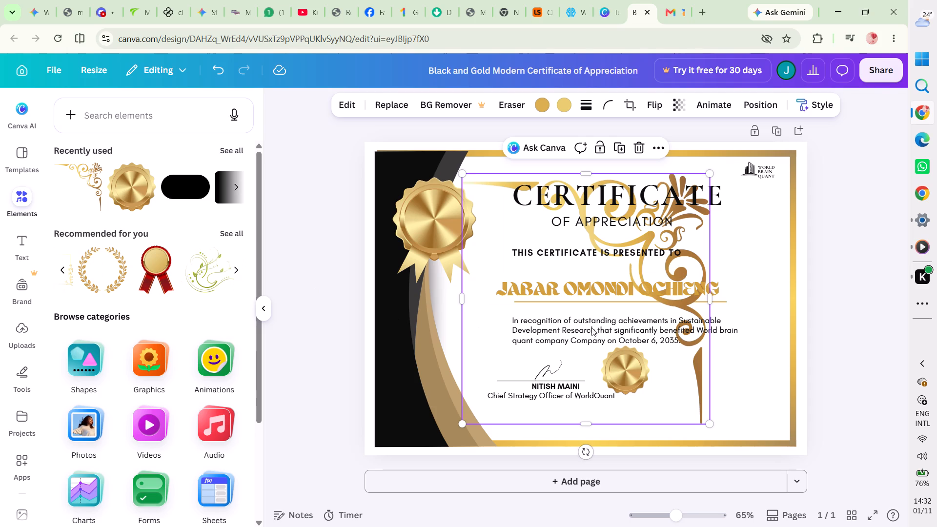
pyautogui.moveTo(461, 171); pyautogui.dragTo(677, 356)
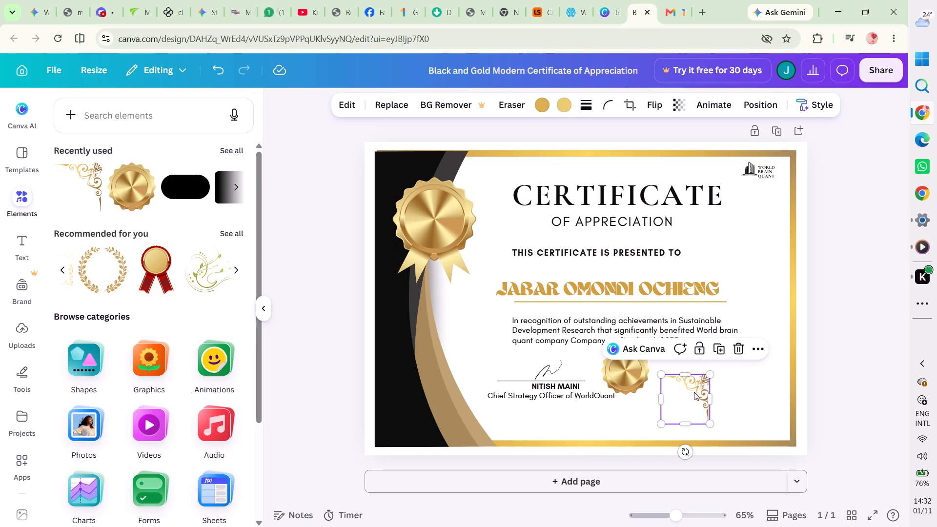
pyautogui.moveTo(694, 392); pyautogui.dragTo(772, 410)
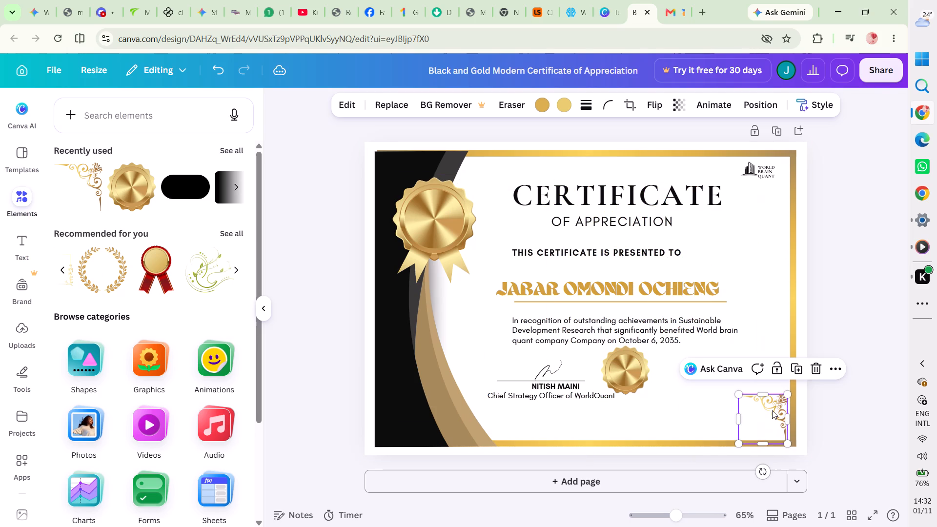
pyautogui.click(828, 412)
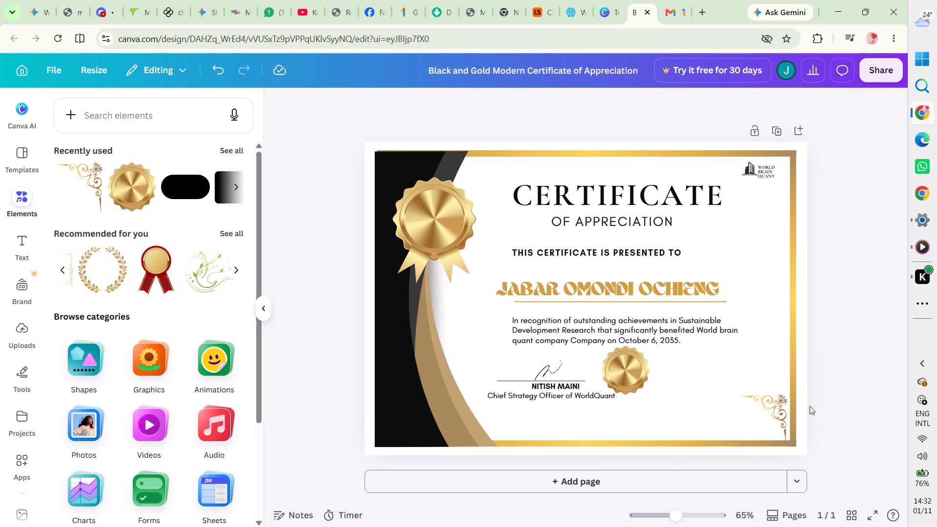
# Rotate the gold flourish about a quarter turn clockwise so its scrollwork fits into the certificate's lower-right corner.
pyautogui.click(772, 401)
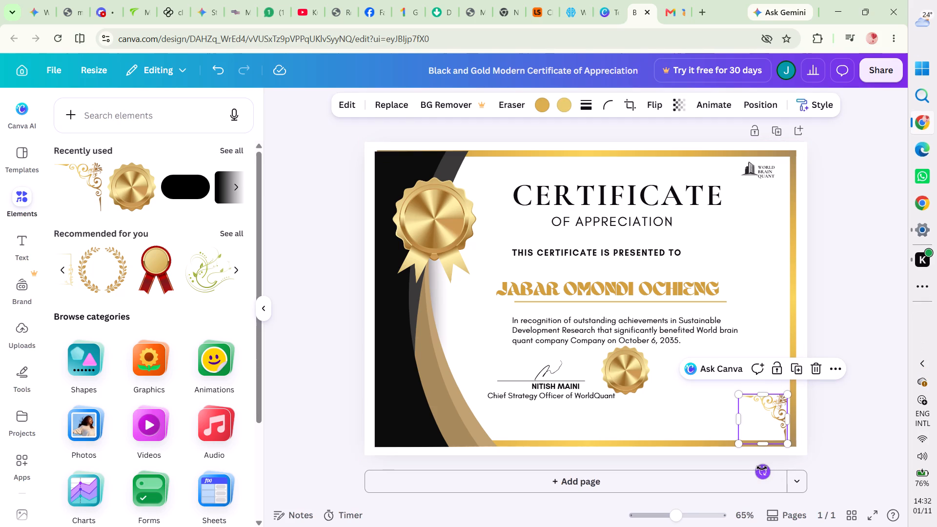
pyautogui.moveTo(762, 468); pyautogui.dragTo(709, 420)
pyautogui.click(817, 453)
pyautogui.moveTo(775, 420); pyautogui.dragTo(781, 419)
pyautogui.click(772, 421)
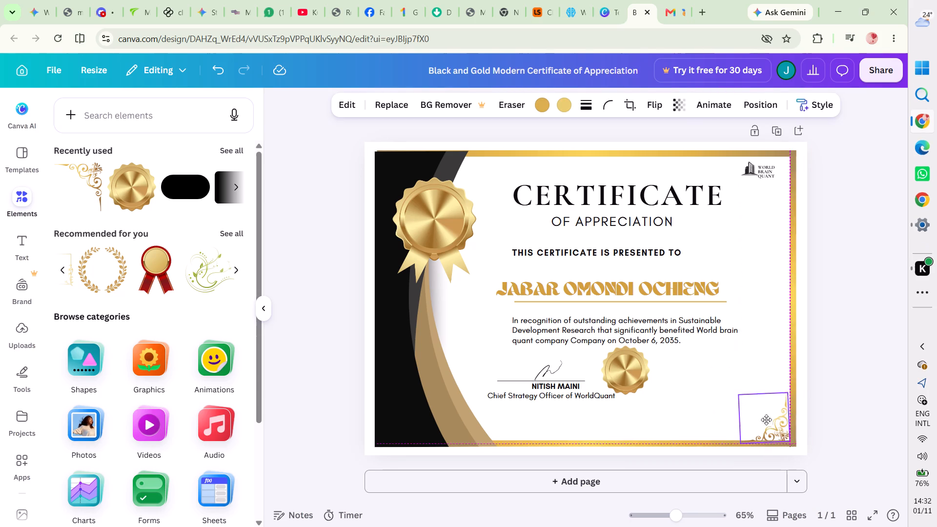
pyautogui.click(852, 443)
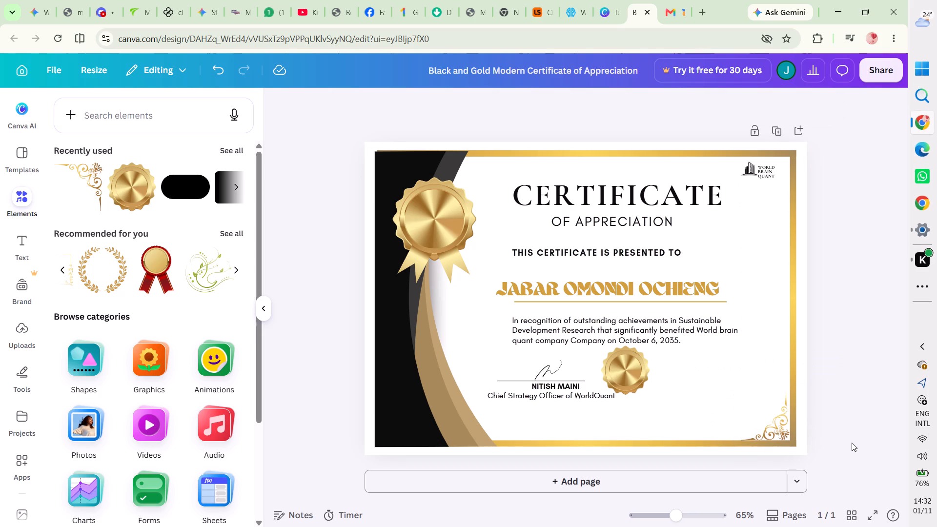
# Nudge the gold corner flourish slightly up, off the bottom gold border.
pyautogui.click(782, 431)
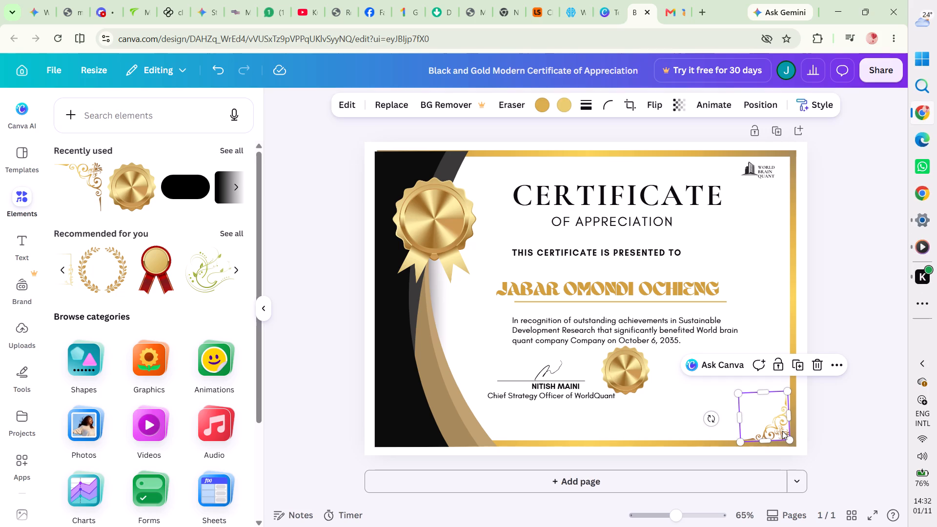
pyautogui.press('Up')
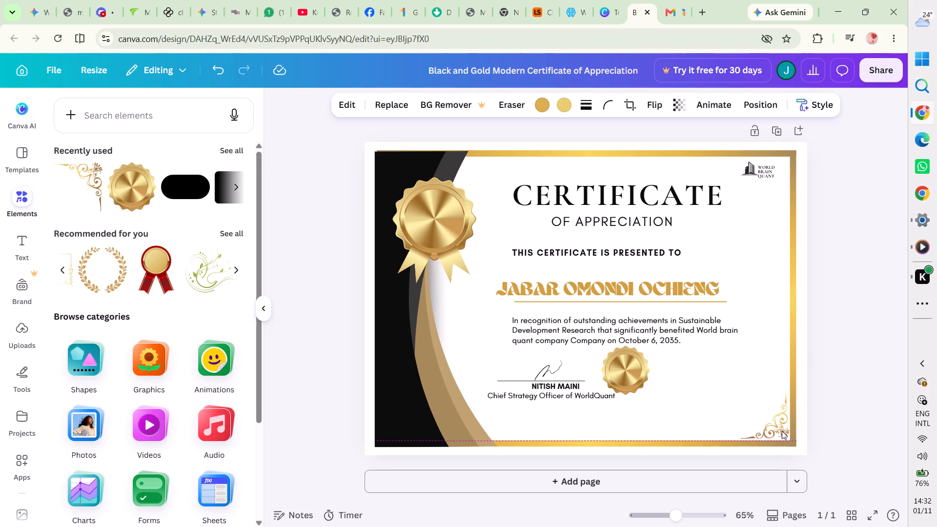
pyautogui.click(931, 409)
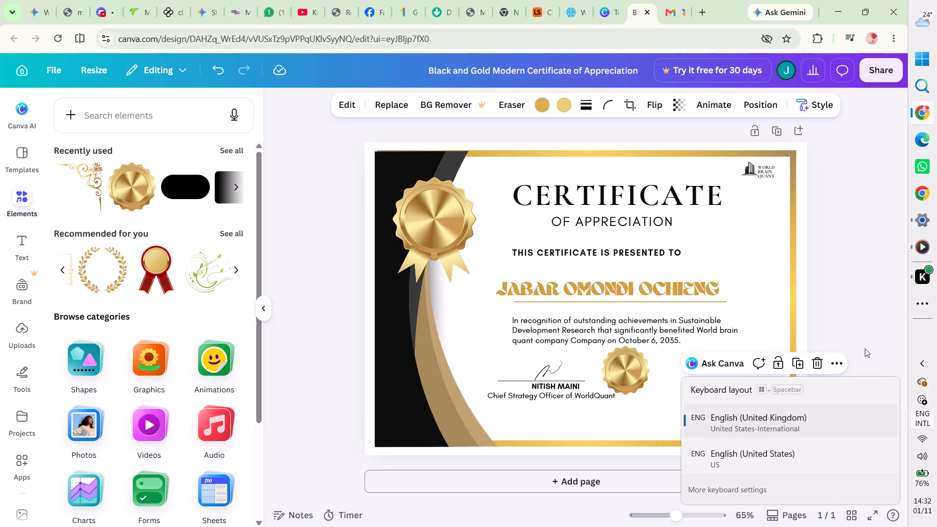
pyautogui.click(863, 336)
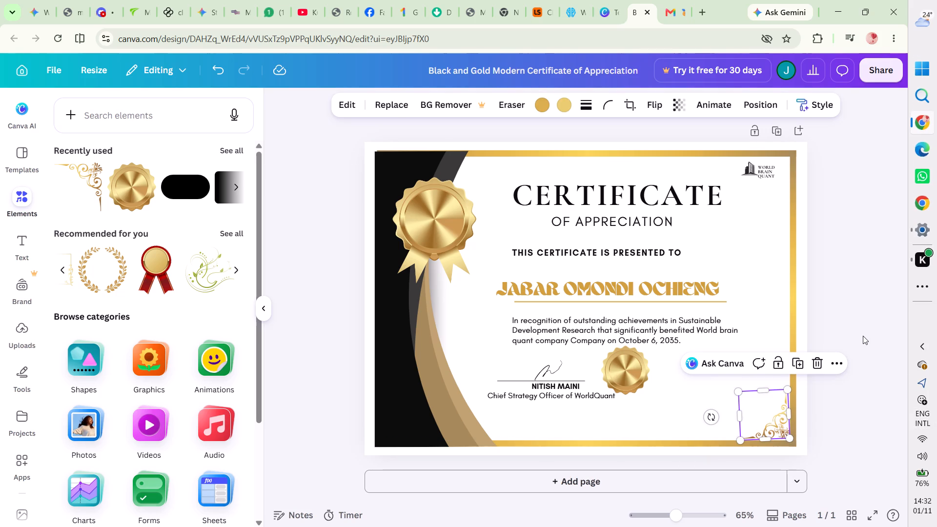
pyautogui.click(673, 427)
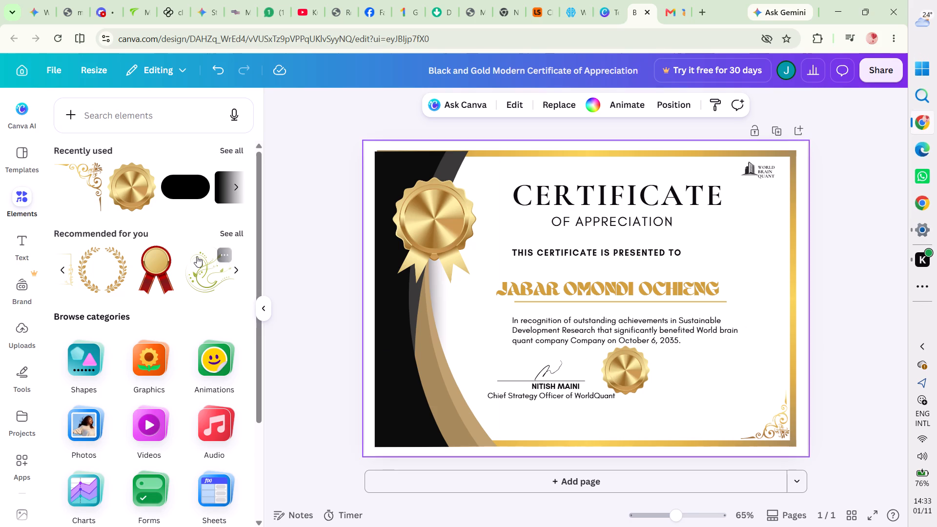
# Look through the recommended elements for another decoration that suits the certificate, such as ribbons, seals and gold corners.
pyautogui.hscroll(-3, 197, 256)
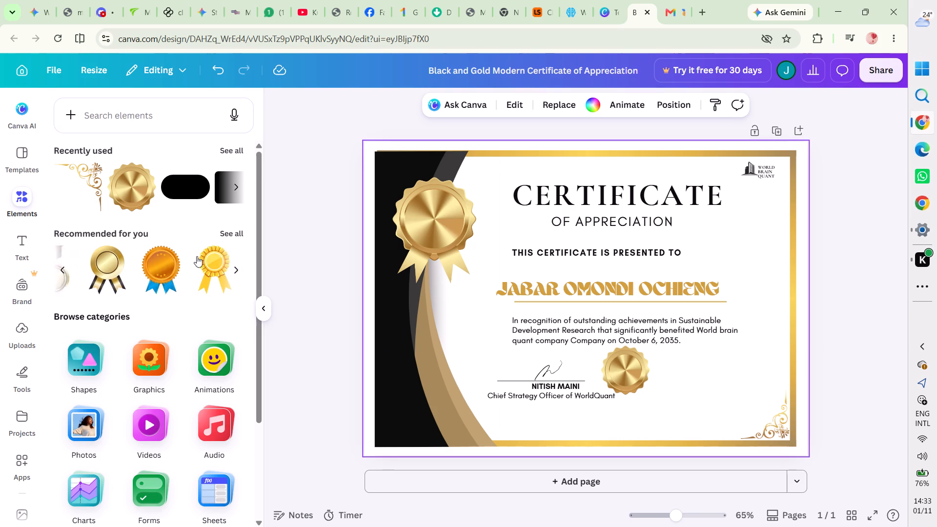
pyautogui.hscroll(-4, 197, 256)
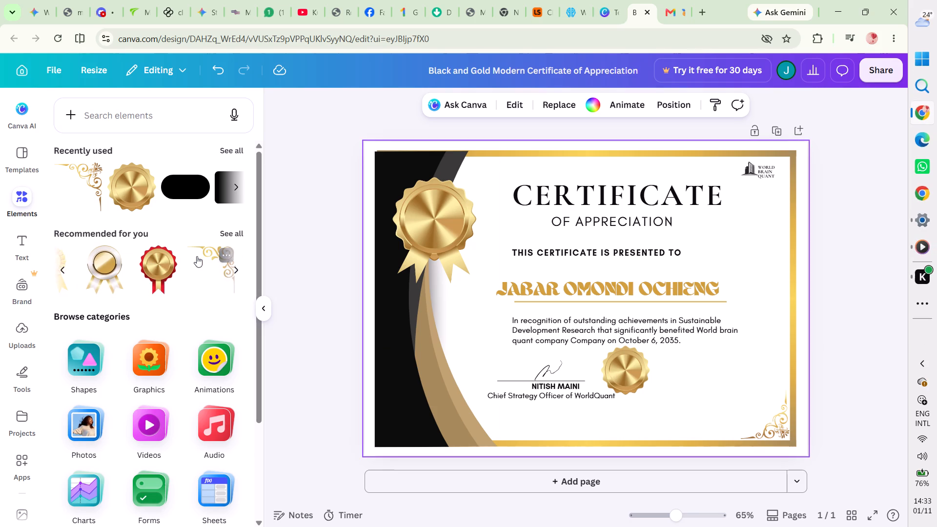
pyautogui.hscroll(-4, 197, 256)
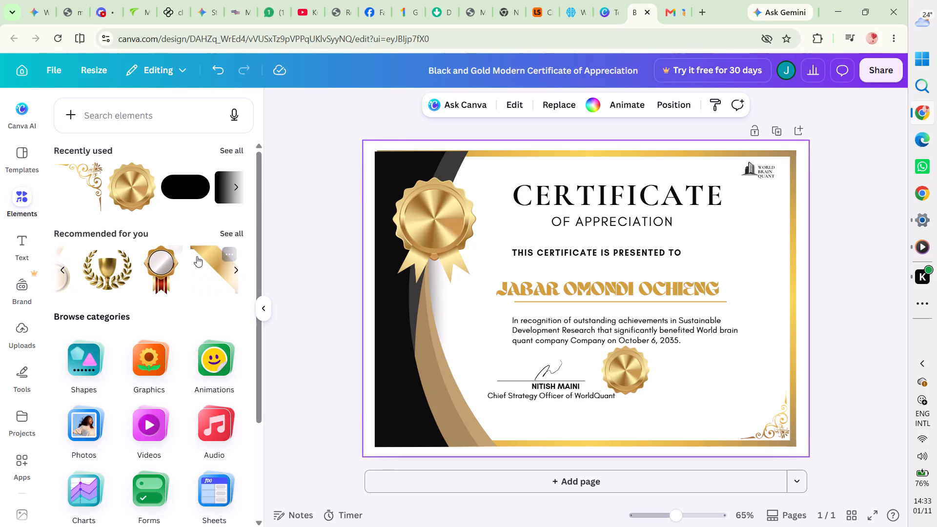
pyautogui.hscroll(-1, 197, 256)
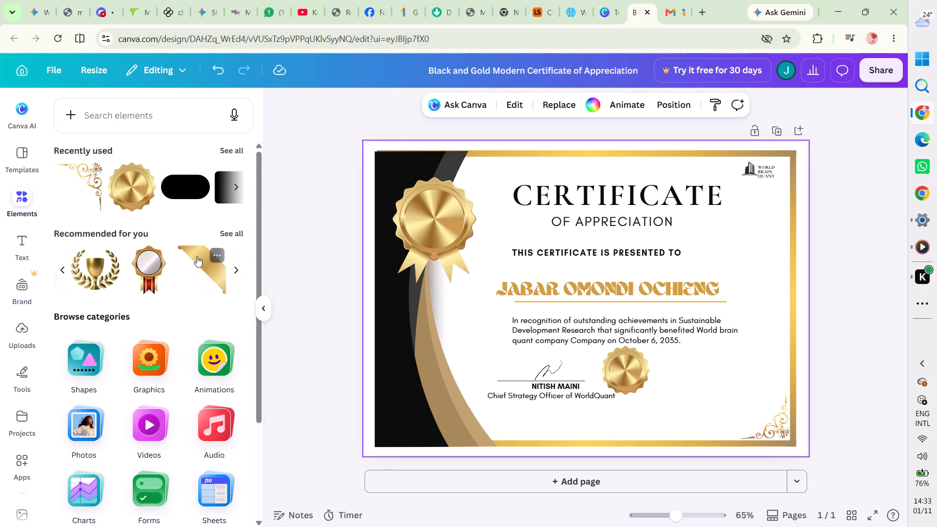
pyautogui.hscroll(-2, 197, 256)
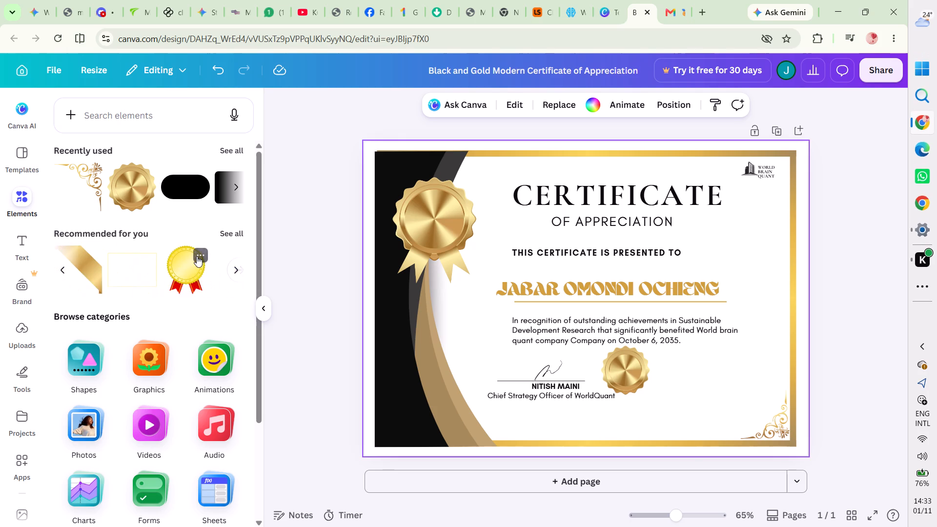
pyautogui.hscroll(-1, 197, 256)
pyautogui.hscroll(-1, 121, 291)
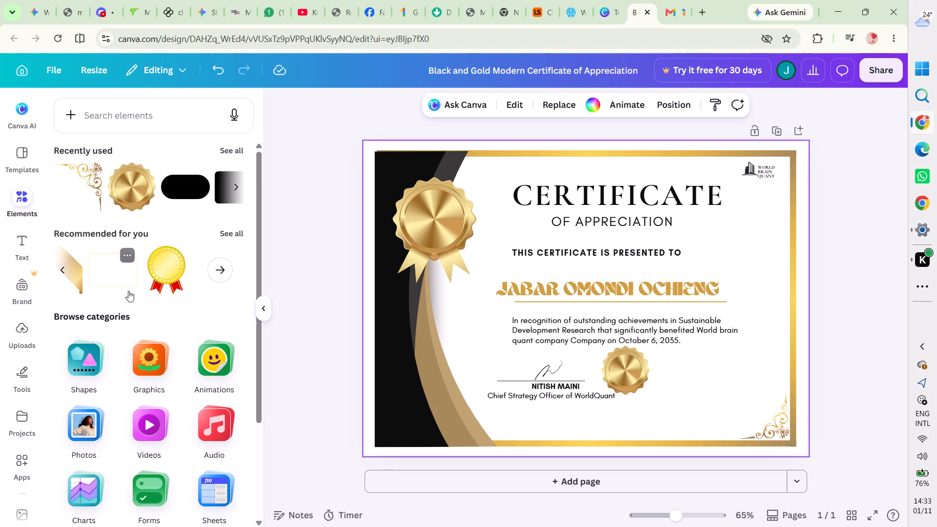
pyautogui.hscroll(1, 161, 290)
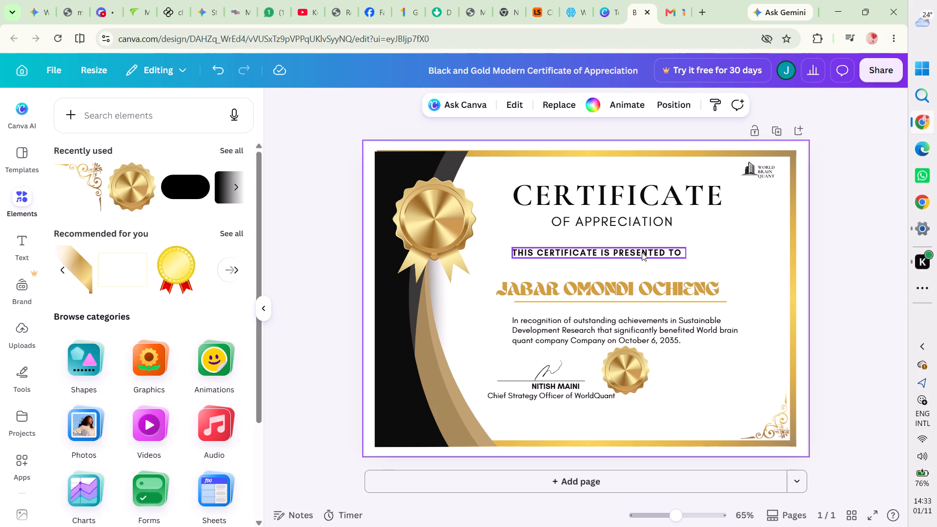
# Move the "THIS CERTIFICATE IS PRESENTED TO" line slightly down towards the recipient's name, leaving a gap of about 8.7 above the name.
pyautogui.click(623, 256)
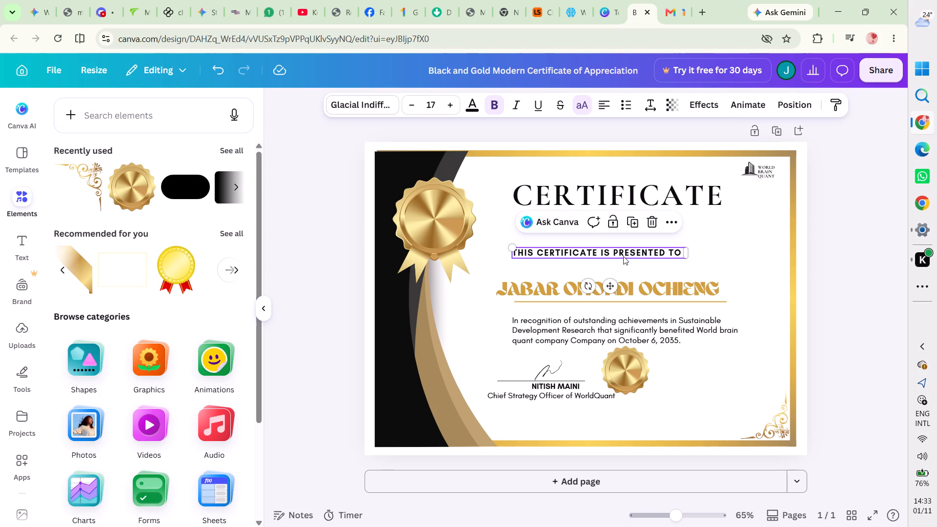
pyautogui.click(633, 256)
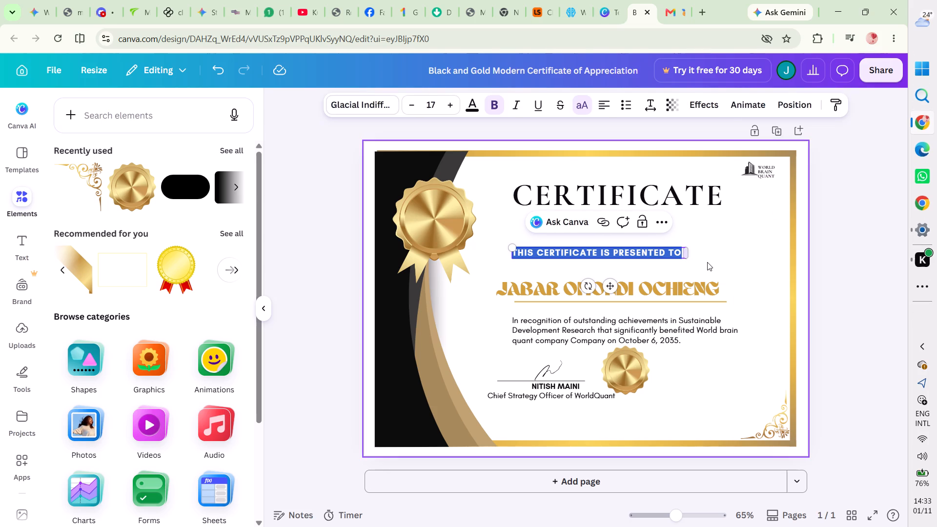
pyautogui.click(707, 262)
pyautogui.moveTo(636, 248); pyautogui.dragTo(635, 257)
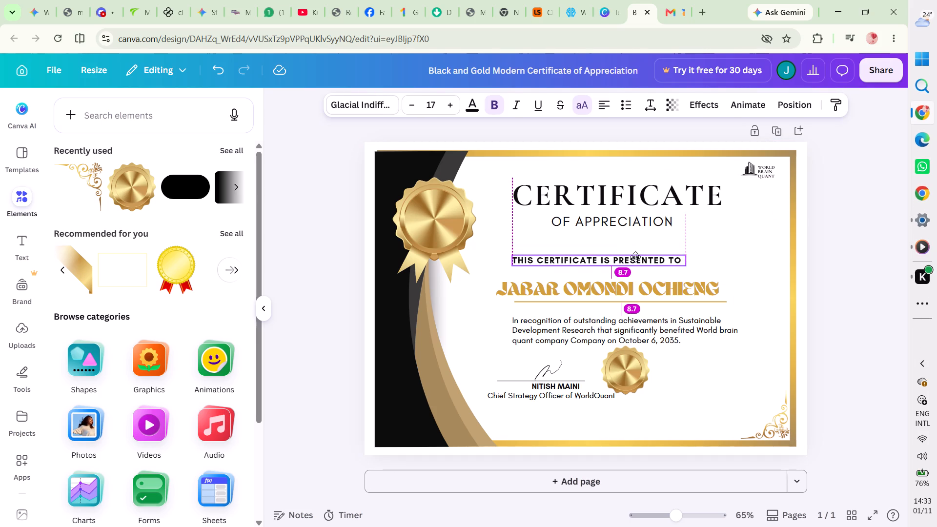
# Move the "THIS CERTIFICATE IS PRESENTED TO" line slightly down and left, closer to the recipient's name.
pyautogui.moveTo(635, 257); pyautogui.dragTo(632, 253)
pyautogui.click(711, 259)
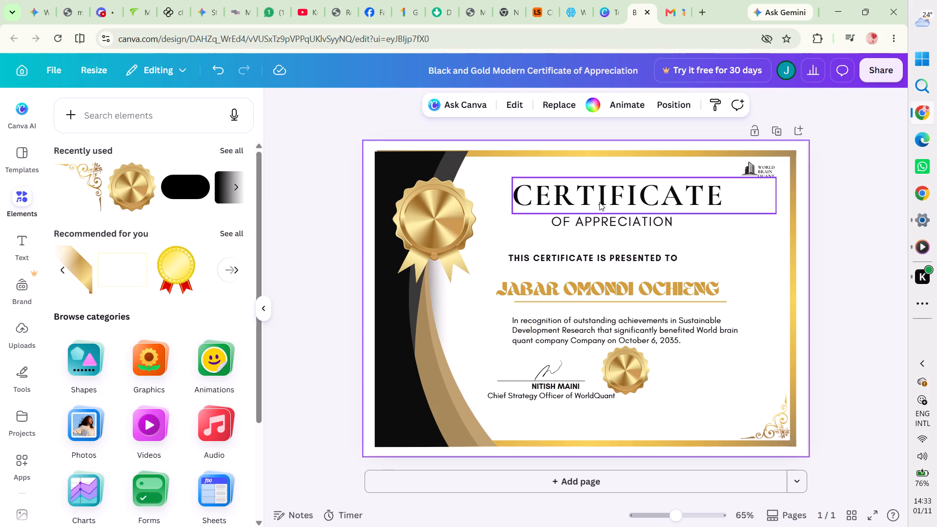
pyautogui.click(710, 263)
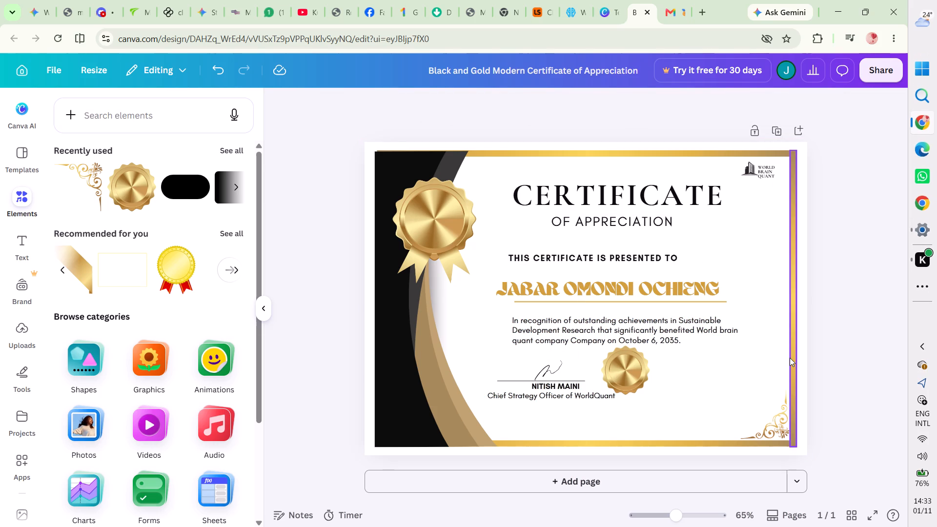
# Set the certificate's background colour to purple from the default solid colours.
pyautogui.click(749, 381)
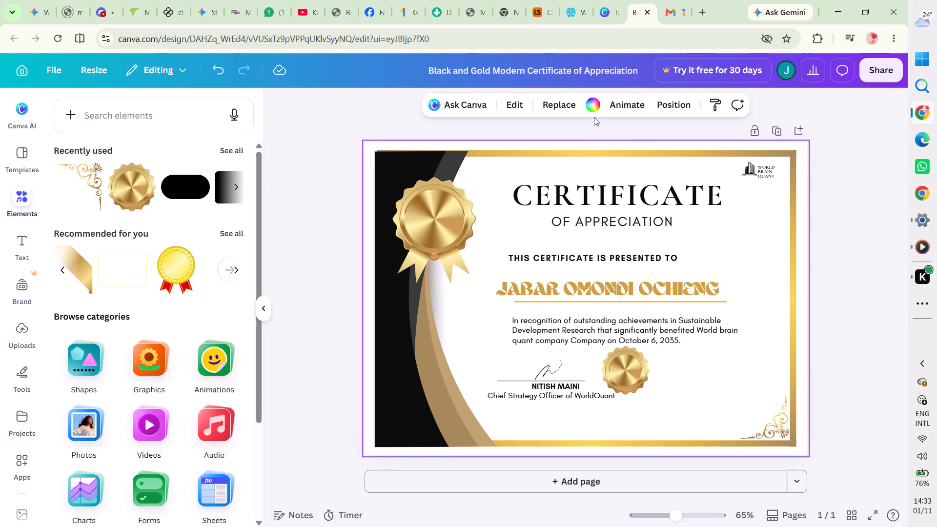
pyautogui.click(592, 107)
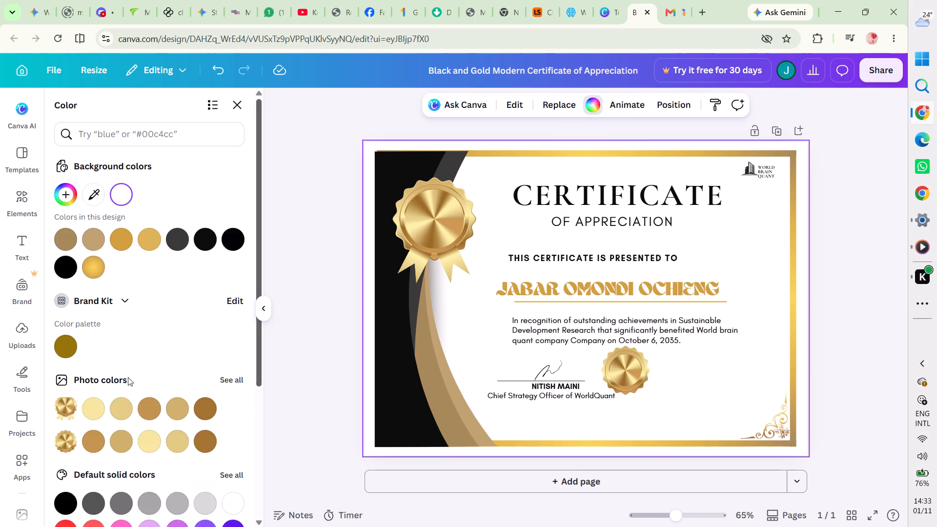
pyautogui.scroll(-1, 128, 377)
pyautogui.click(204, 398)
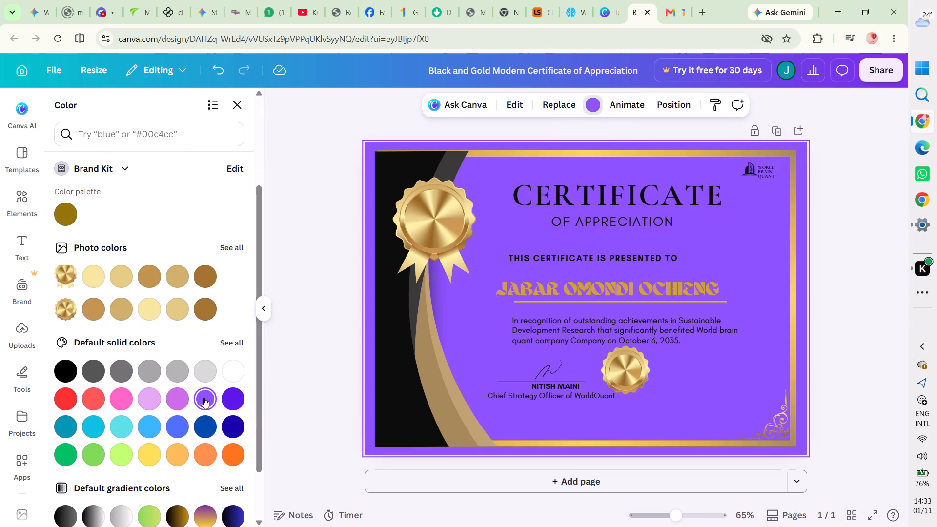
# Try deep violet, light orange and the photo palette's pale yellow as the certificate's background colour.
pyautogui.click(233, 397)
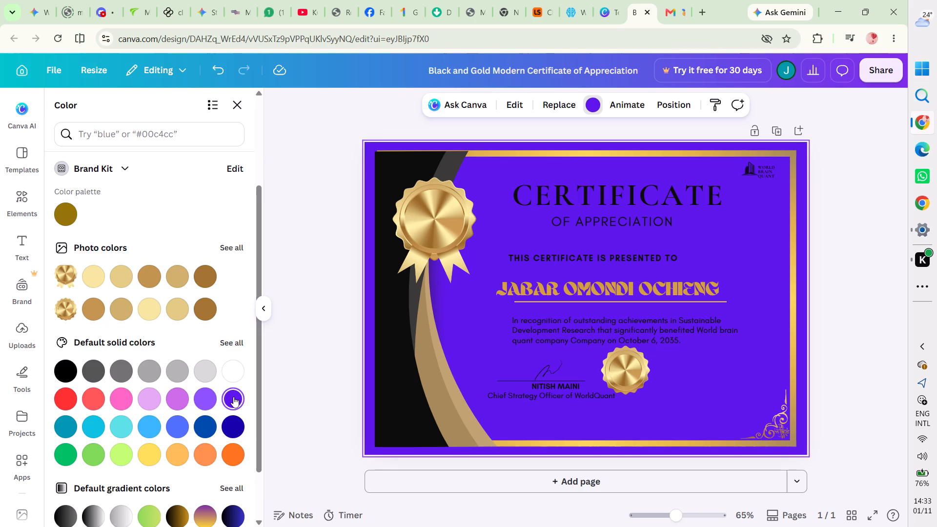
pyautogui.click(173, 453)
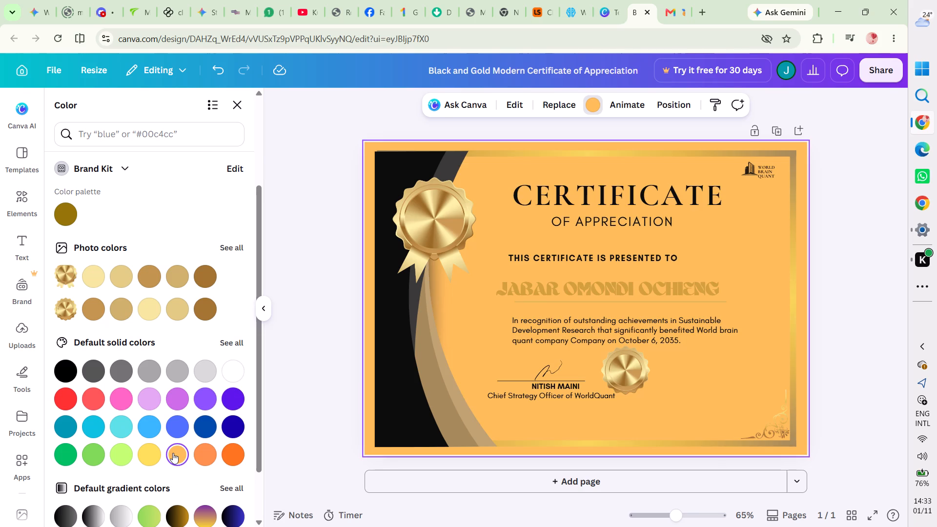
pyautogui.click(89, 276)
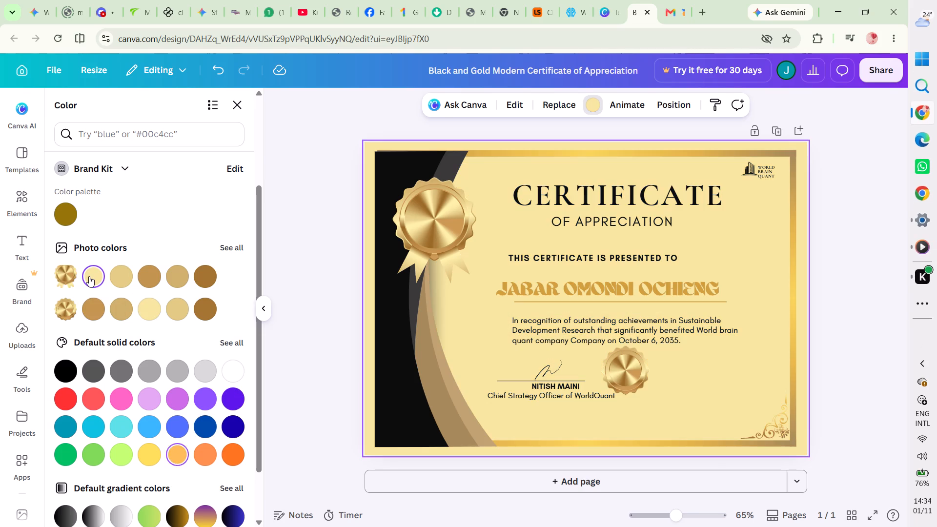
# Set the certificate's background colour to white from the background colours and deselect the page.
pyautogui.scroll(3, 126, 360)
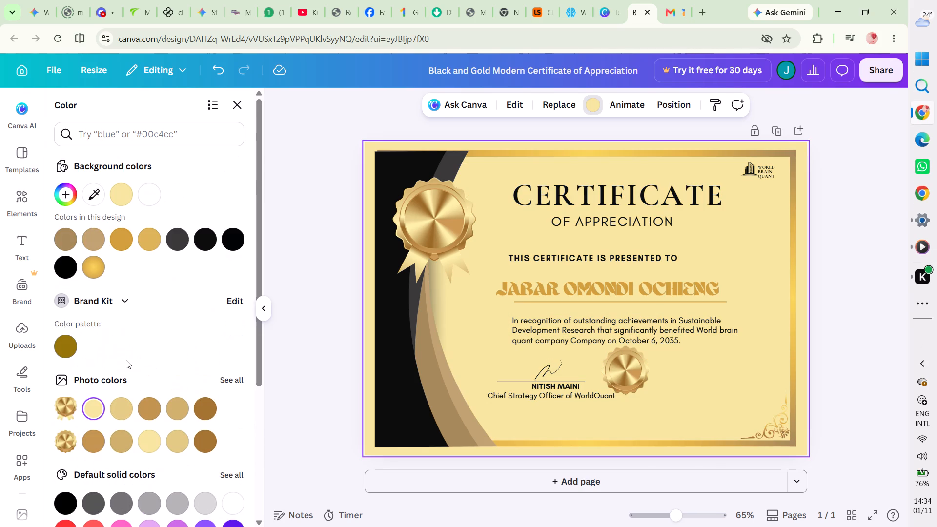
pyautogui.click(149, 185)
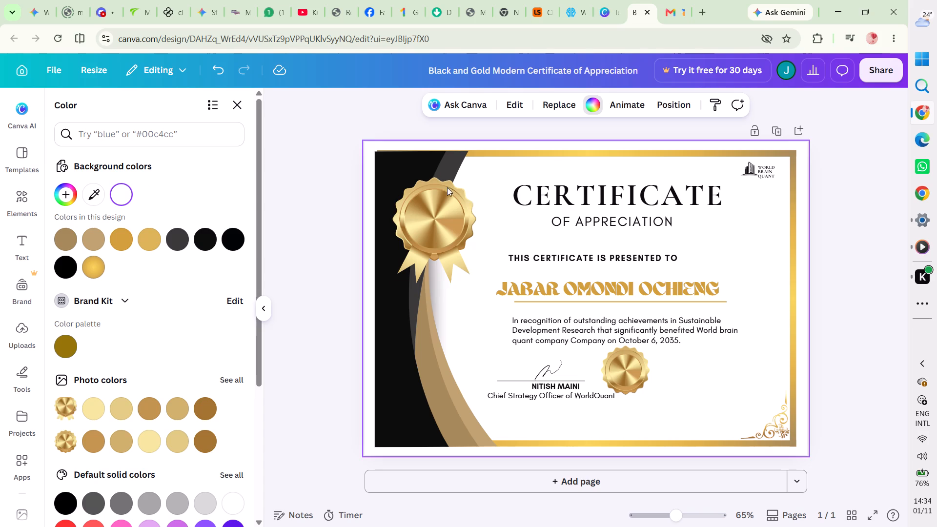
pyautogui.click(858, 294)
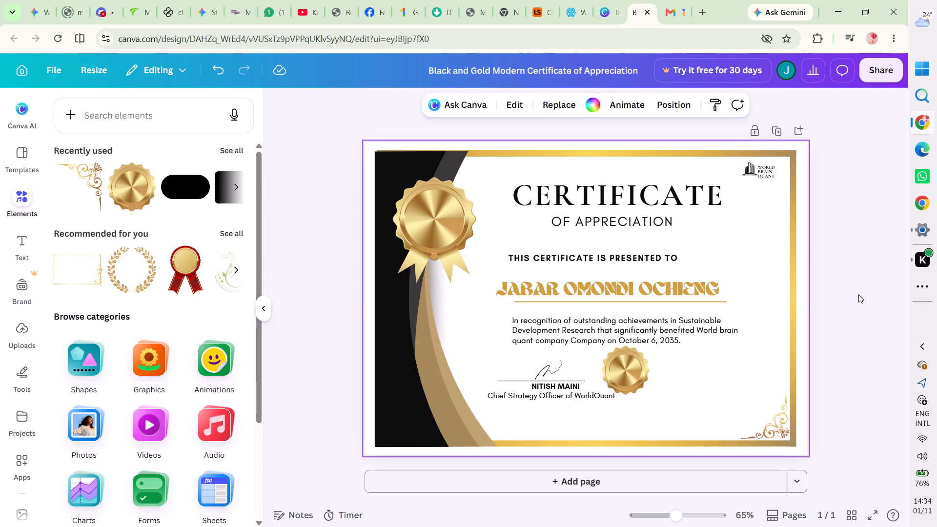
pyautogui.click(858, 294)
# Duplicate the finished certificate page to make a second certificate.
pyautogui.scroll(-1, 858, 294)
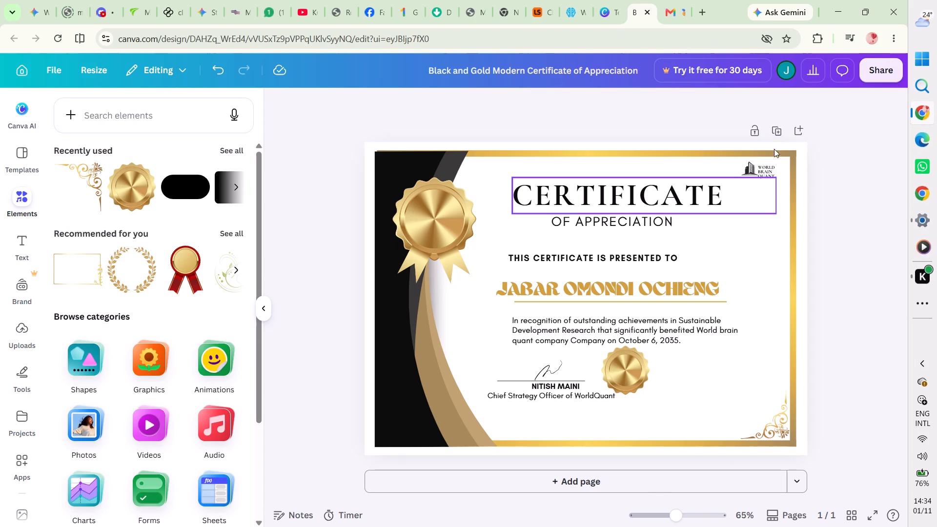
pyautogui.click(774, 124)
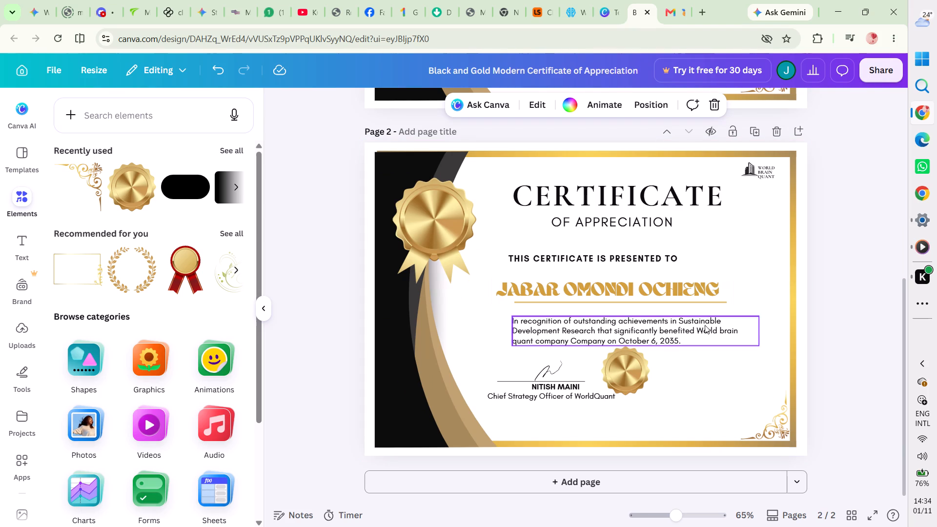
# Replace the recipient's name on page 2 with the second recipient's name.
pyautogui.tripleClick(608, 283)
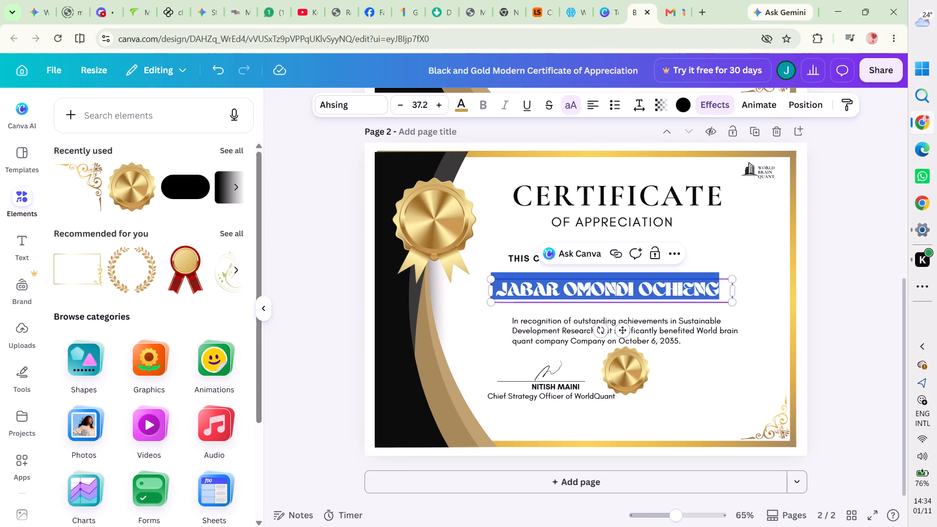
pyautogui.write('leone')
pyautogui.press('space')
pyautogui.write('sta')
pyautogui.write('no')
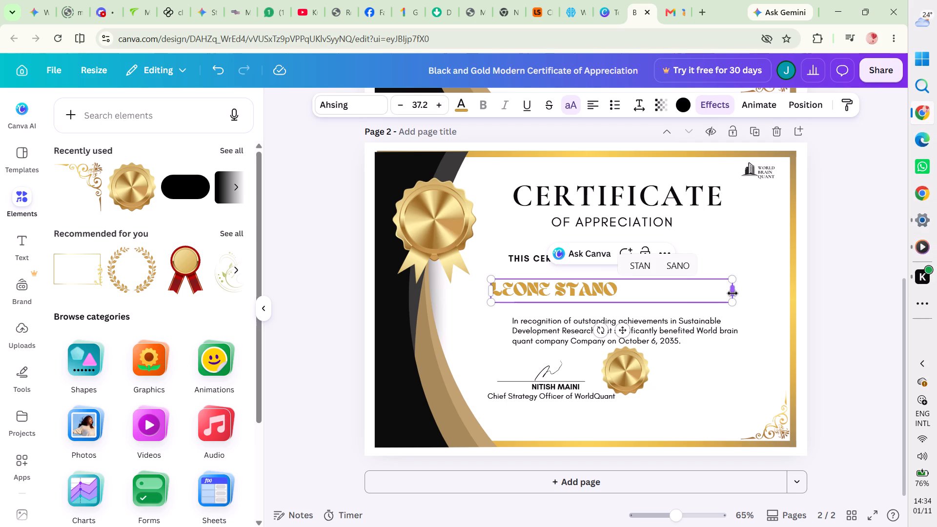
# Narrow the recipient name's text box from its right edge so it fits closely around the shorter name.
pyautogui.moveTo(733, 293); pyautogui.dragTo(713, 293)
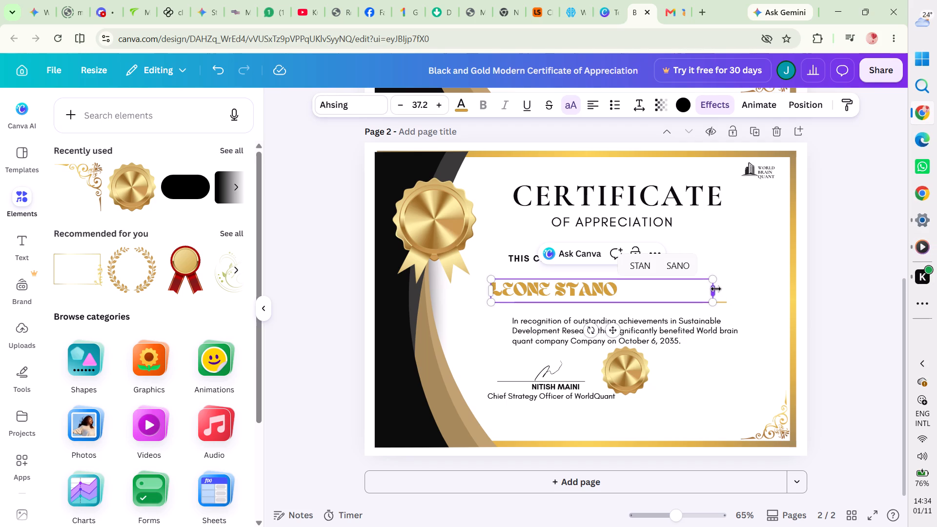
pyautogui.moveTo(716, 289); pyautogui.dragTo(630, 294)
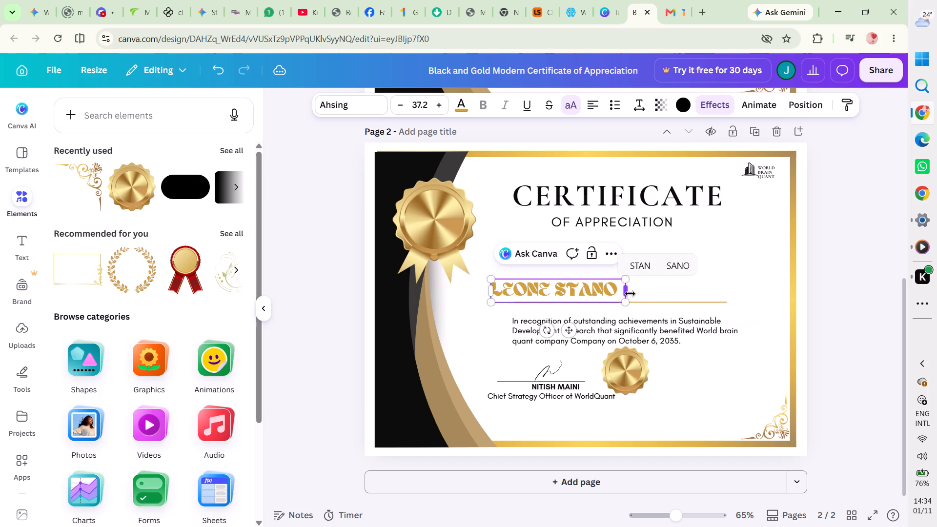
pyautogui.press('Right')
pyautogui.click(692, 283)
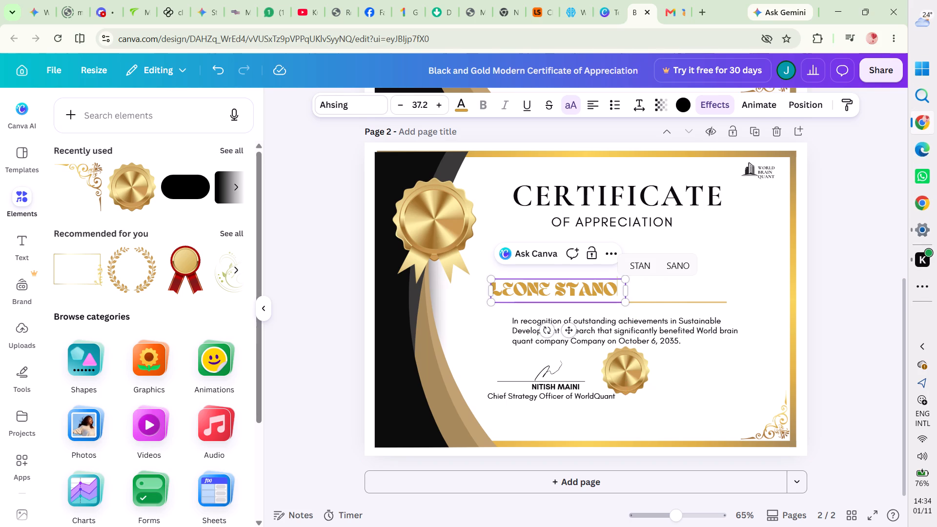
pyautogui.click(755, 300)
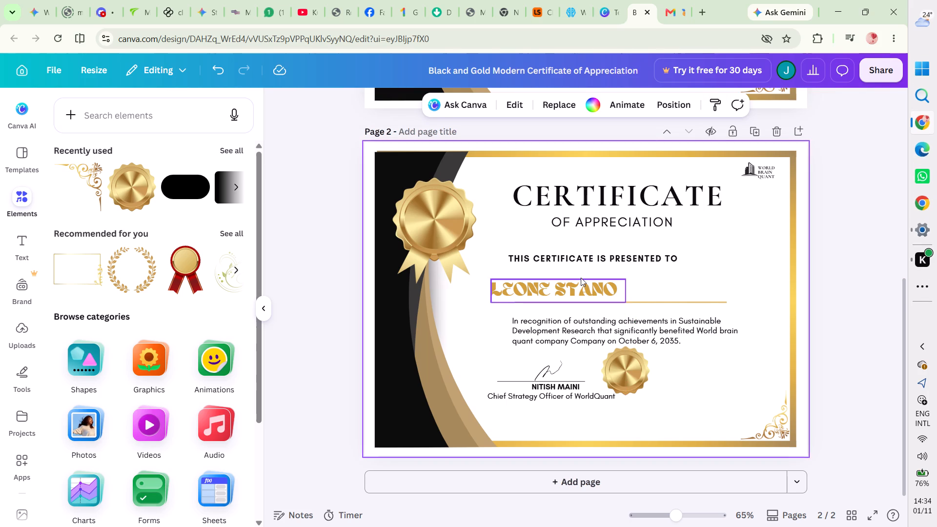
# Nudge the recipient's name right until its left edge lines up with the recognition paragraph.
pyautogui.click(579, 279)
pyautogui.press('Right')
pyautogui.press('Right')
pyautogui.press('Right')
pyautogui.press('Right')
pyautogui.press('Right')
pyautogui.press('Right')
pyautogui.press('Right')
pyautogui.press('Right')
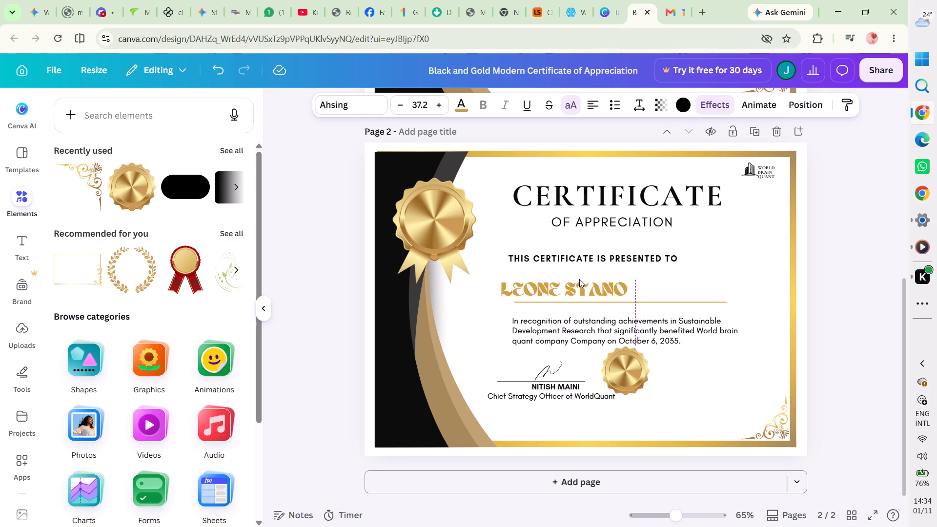
pyautogui.press('Right')
pyautogui.press('Right')
pyautogui.press('Right')
pyautogui.press('Right')
pyautogui.press('Right')
pyautogui.press('Right')
pyautogui.press('Right')
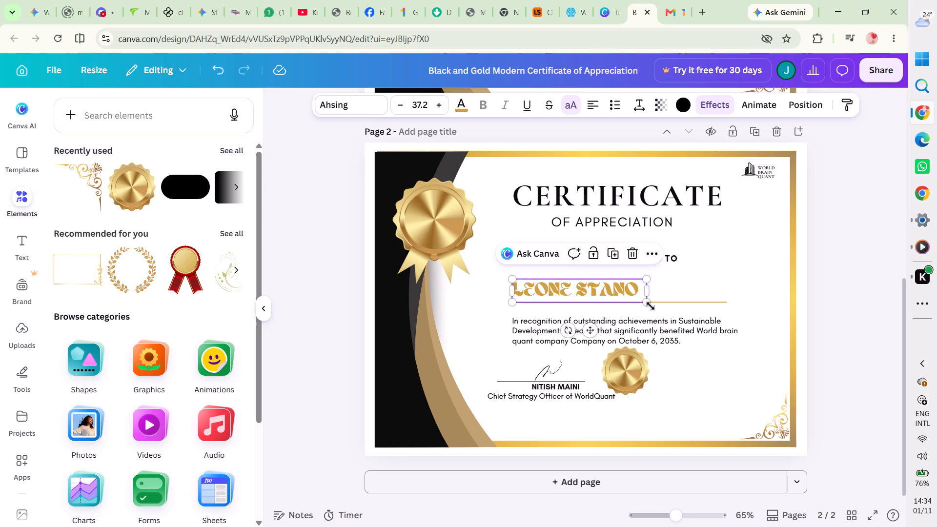
# Move the gold line under the recipient's name slightly down and left, and deselect it.
pyautogui.click(679, 299)
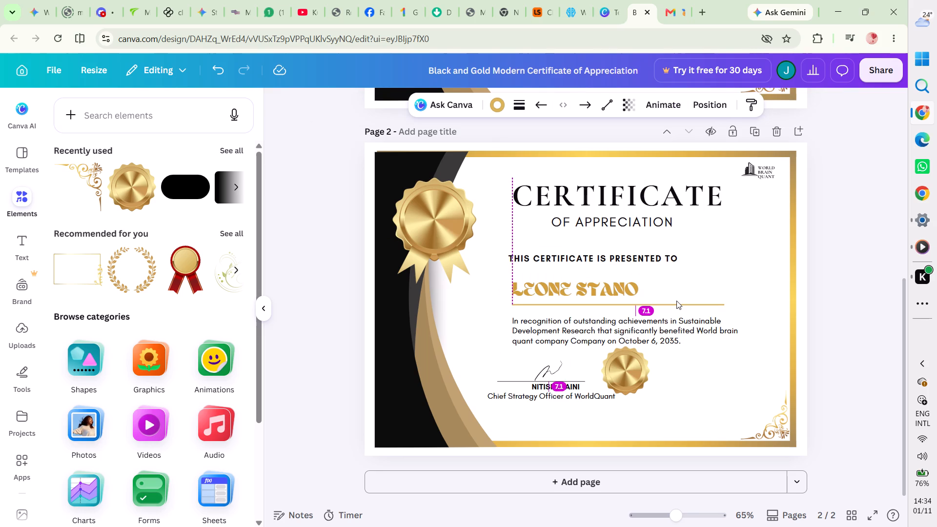
pyautogui.press('Left')
pyautogui.press('Left')
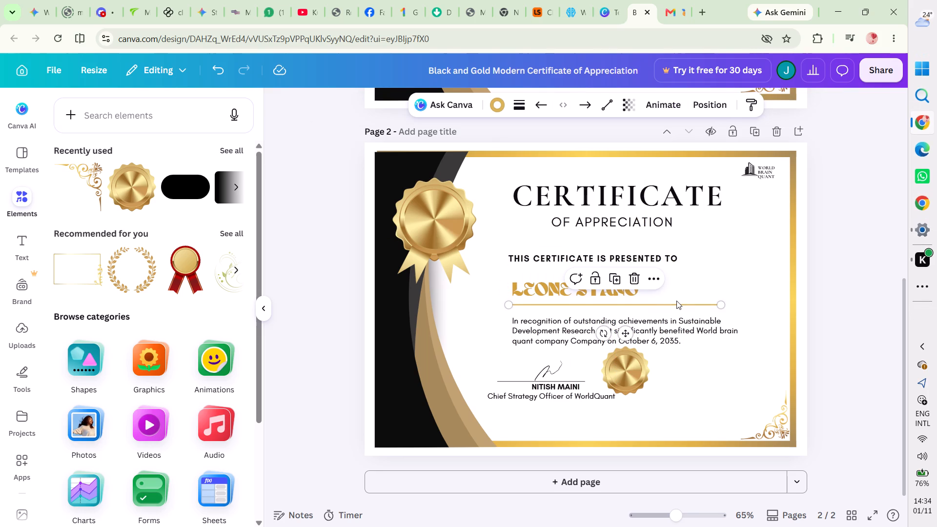
pyautogui.click(754, 341)
pyautogui.click(756, 391)
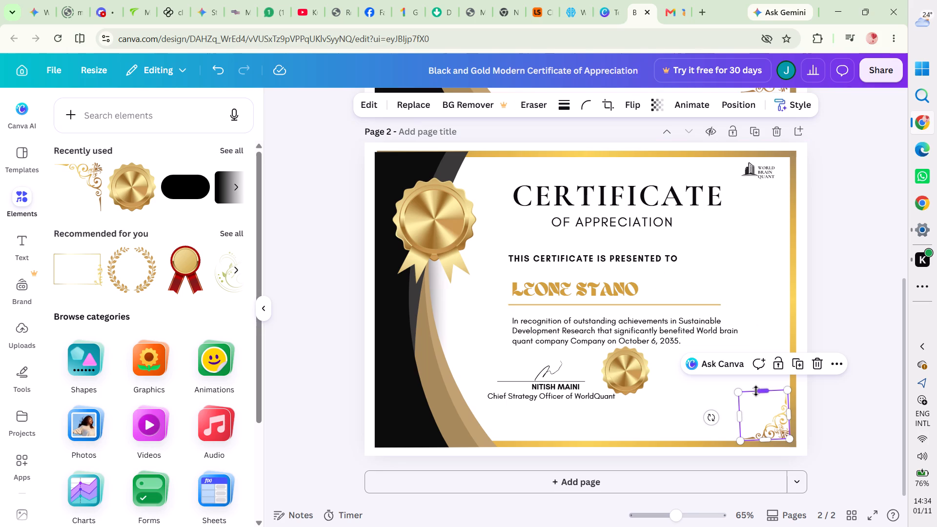
# Move the recipient's name right and slightly up, roughly centred above the gold line.
pyautogui.moveTo(606, 290); pyautogui.dragTo(613, 289)
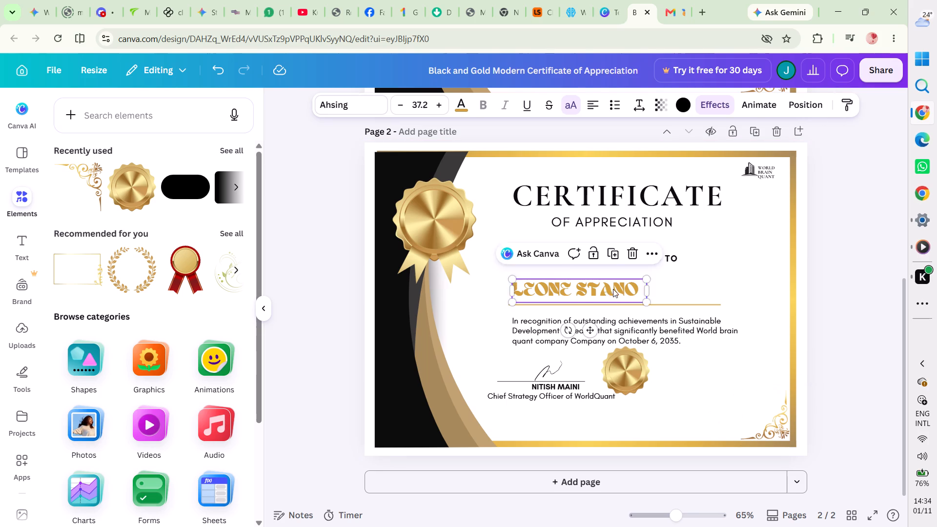
pyautogui.moveTo(613, 289); pyautogui.dragTo(643, 288)
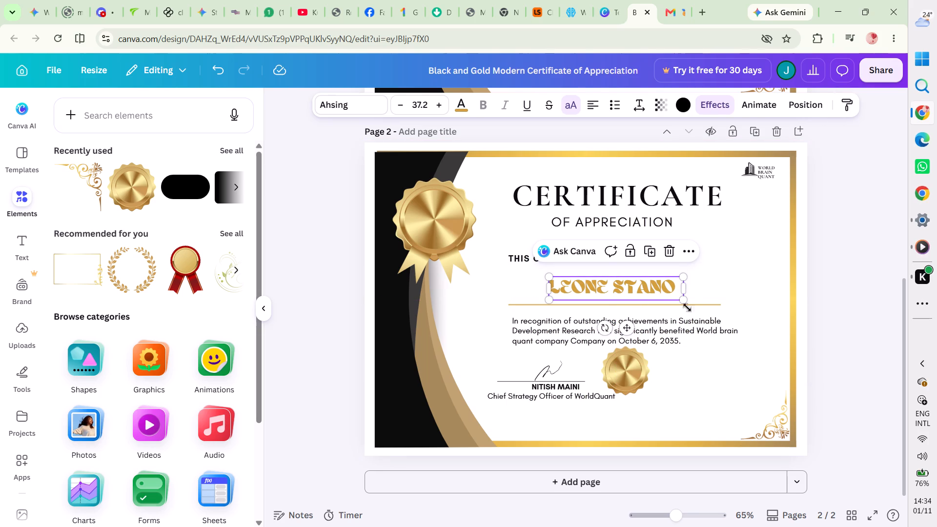
pyautogui.click(744, 313)
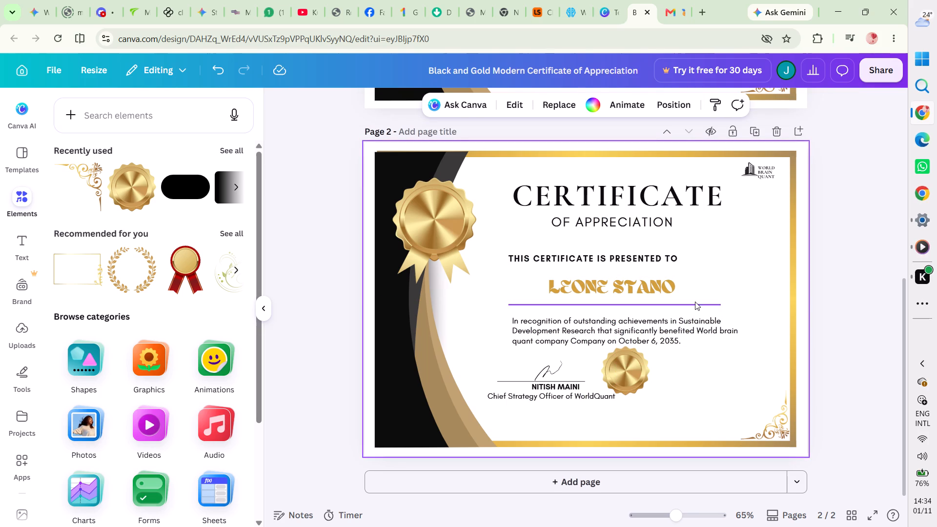
# Shorten the gold line from its right end to a length of about 116.6 and level it at 0° just below the name.
pyautogui.click(695, 302)
pyautogui.moveTo(721, 304); pyautogui.dragTo(693, 305)
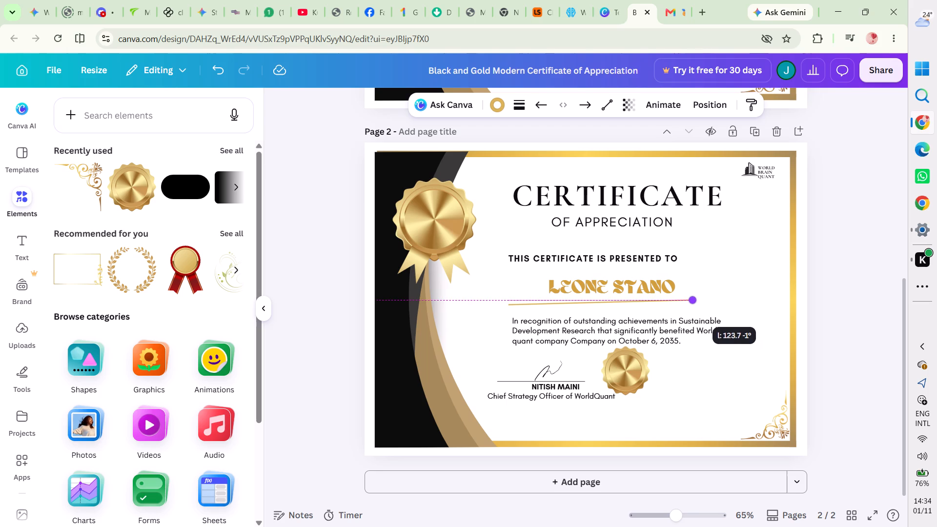
pyautogui.moveTo(693, 305); pyautogui.dragTo(691, 308)
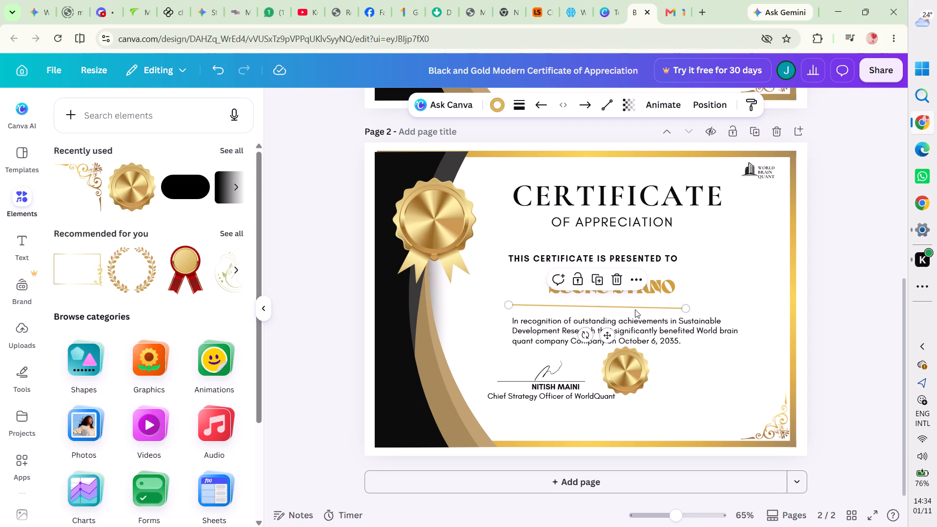
pyautogui.moveTo(685, 308); pyautogui.dragTo(680, 307)
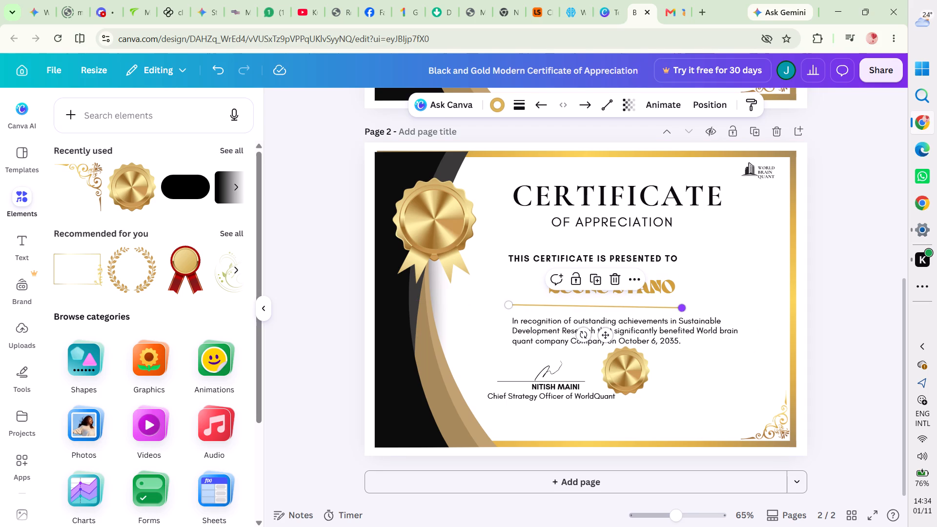
pyautogui.click(681, 306)
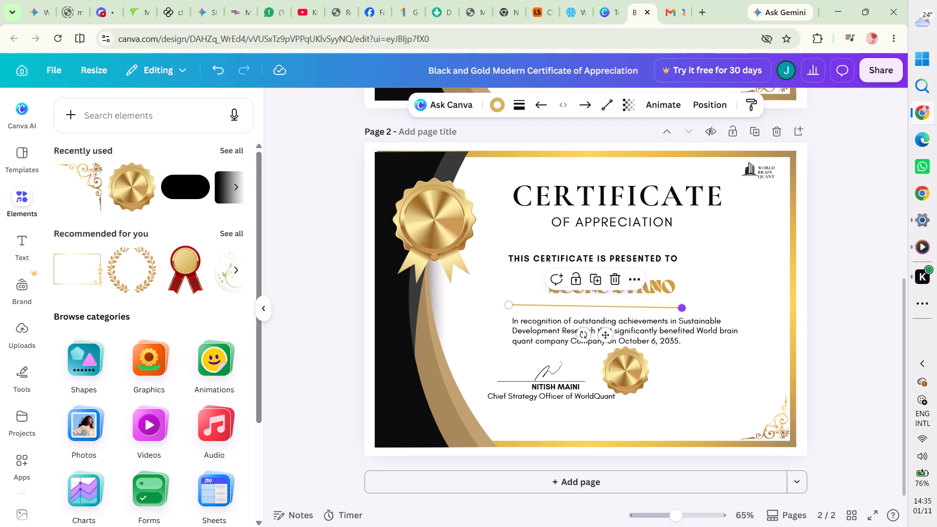
pyautogui.click(681, 306)
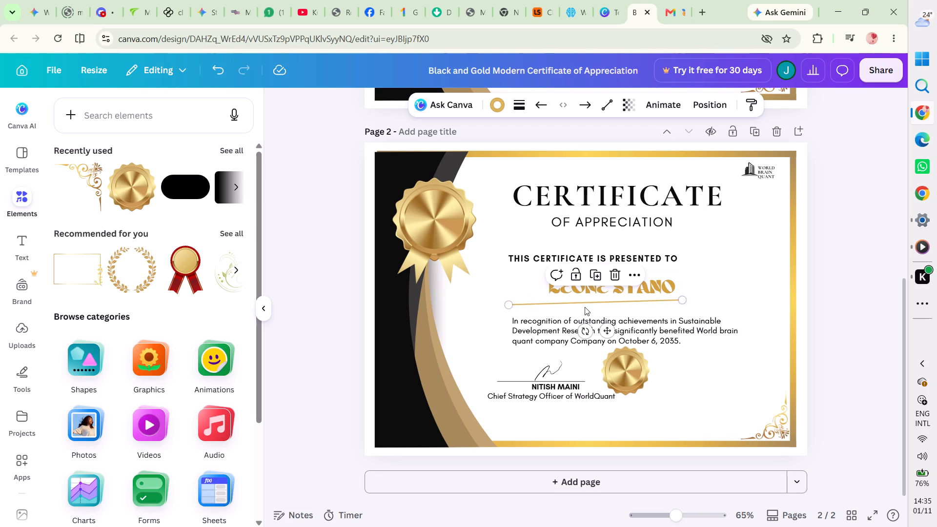
pyautogui.moveTo(509, 304); pyautogui.dragTo(509, 299)
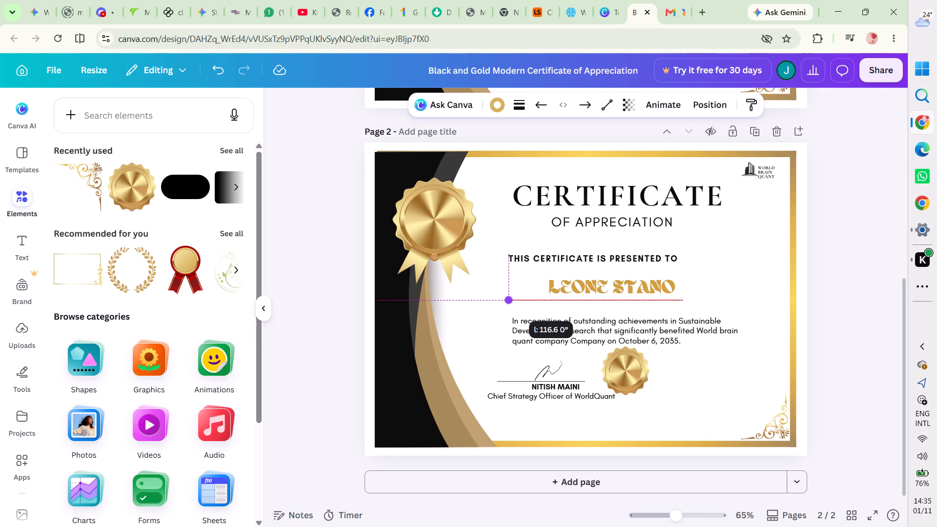
pyautogui.moveTo(509, 299); pyautogui.dragTo(509, 299)
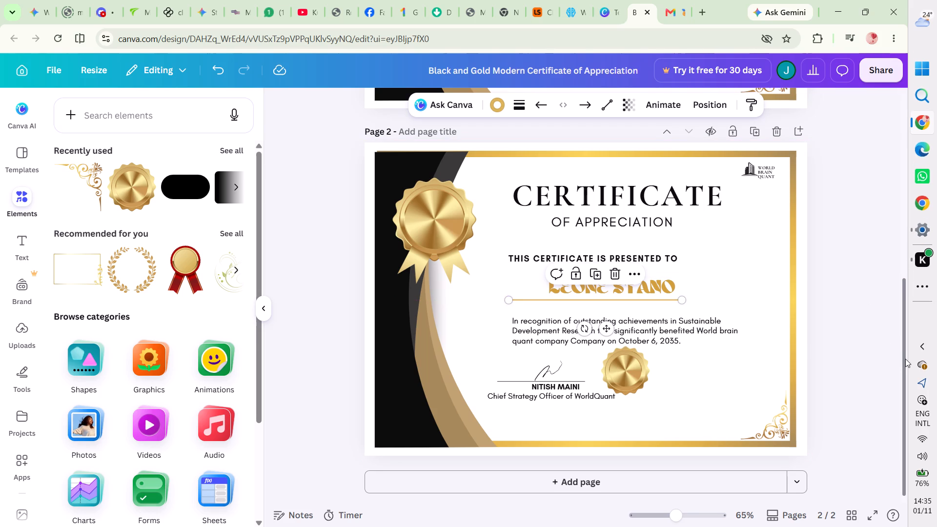
# Shift the recipient's name and gold line slightly right so the line starts near the recognition paragraph's left edge, and deselect them.
pyautogui.press('Right')
pyautogui.press('Right')
pyautogui.press('Left')
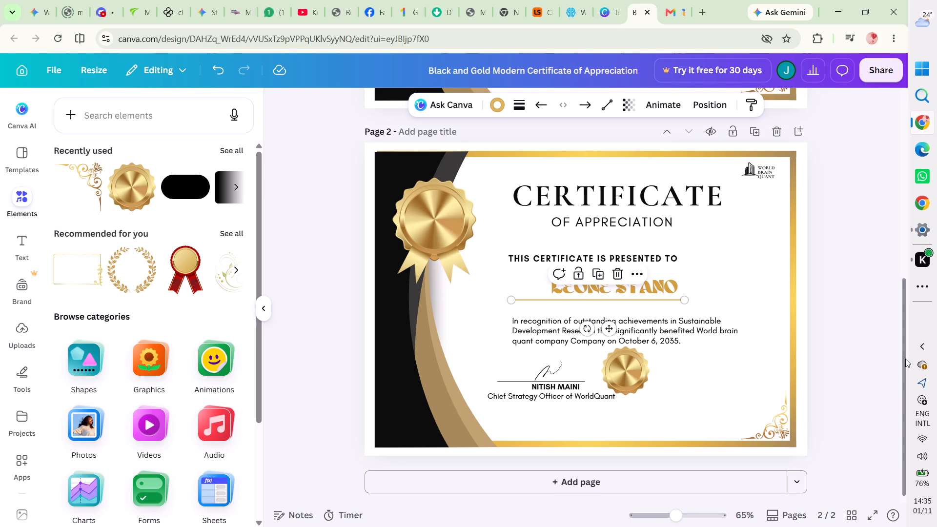
pyautogui.press('Left')
pyautogui.press('Left')
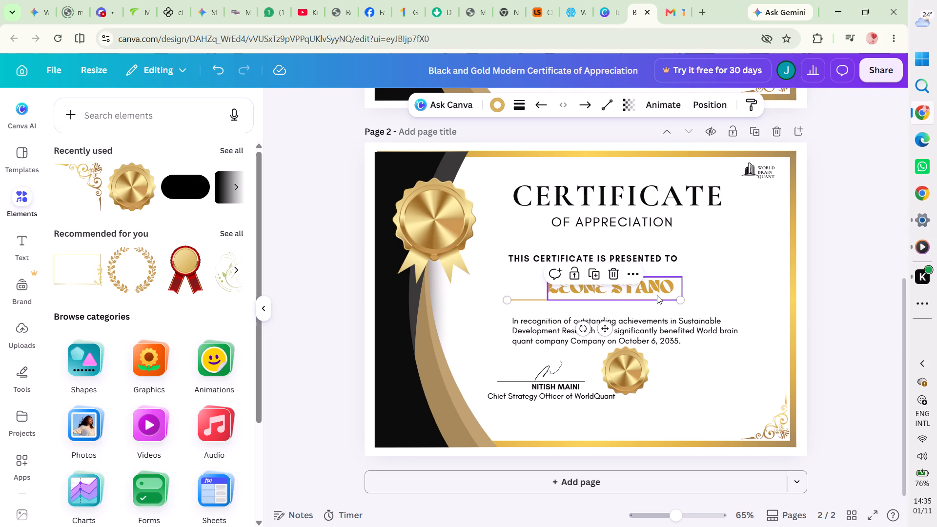
pyautogui.click(629, 301)
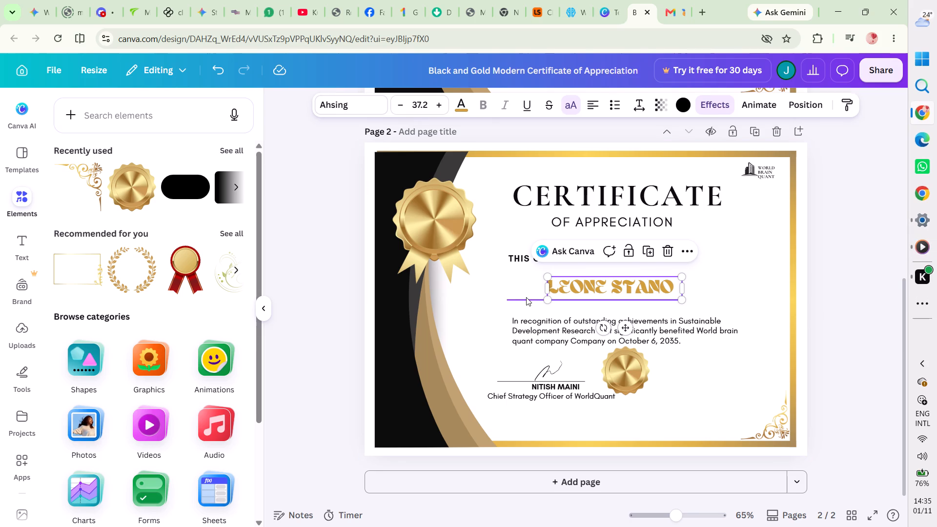
pyautogui.moveTo(527, 298); pyautogui.dragTo(536, 298)
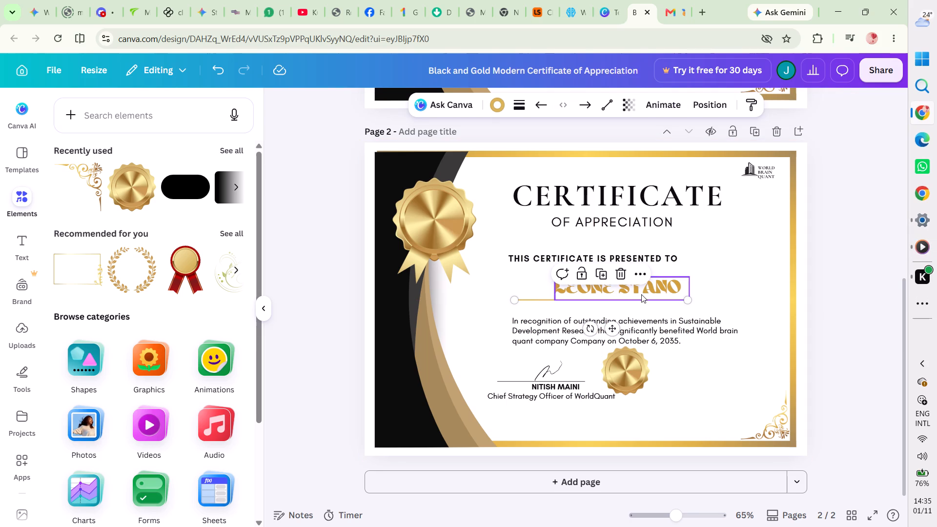
pyautogui.click(715, 304)
pyautogui.moveTo(641, 276); pyautogui.dragTo(617, 278)
pyautogui.click(615, 278)
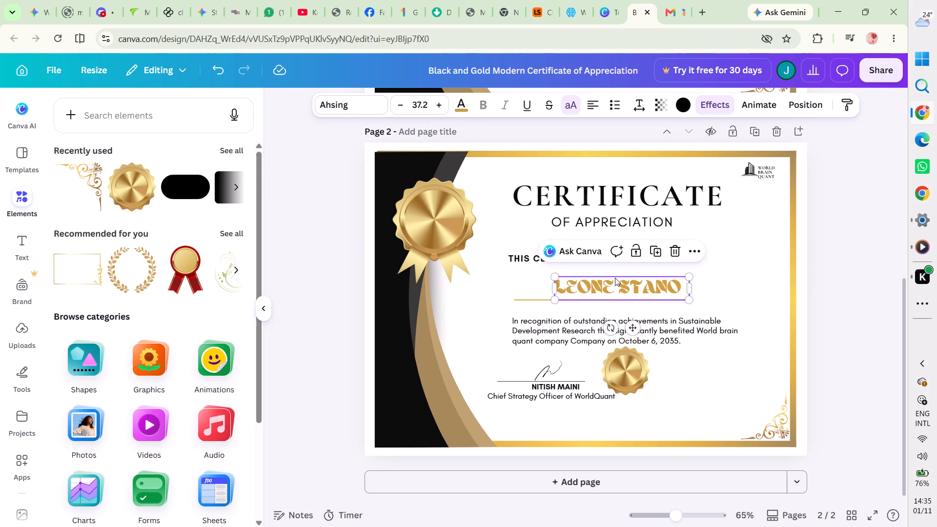
pyautogui.click(615, 278)
pyautogui.click(701, 285)
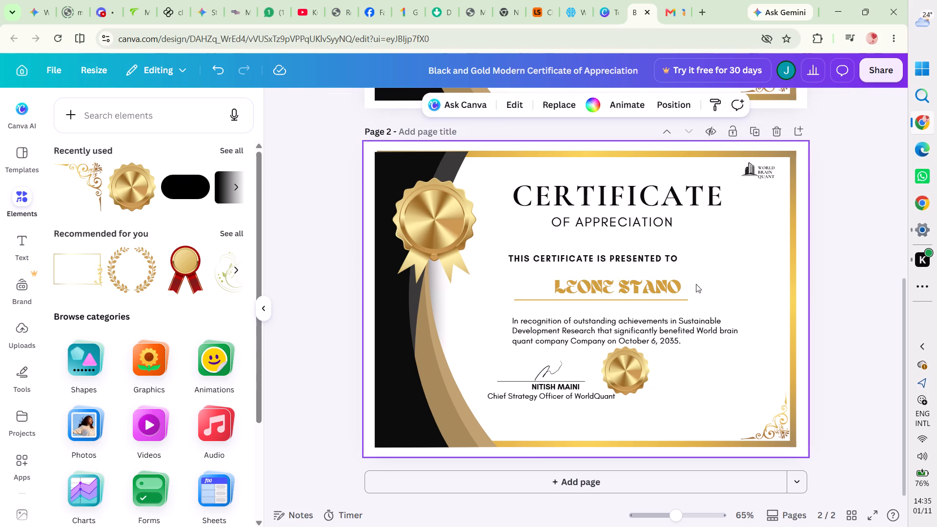
# Move the recipient's name left so it starts near the gold line's left end, then deselect it.
pyautogui.moveTo(636, 281); pyautogui.dragTo(601, 284)
pyautogui.click(702, 298)
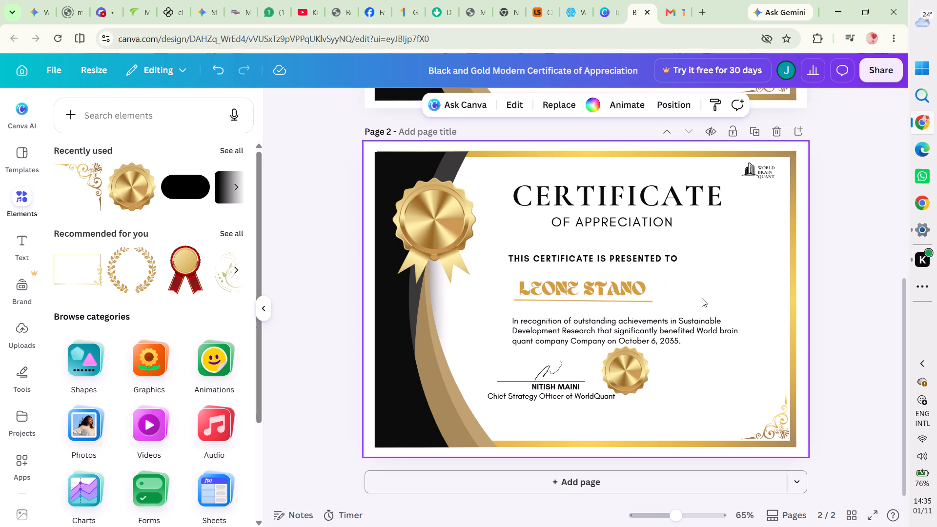
# Change the year of the October 6 date in page 2's recognition paragraph to 2026 and deselect the text.
pyautogui.scroll(-1, 716, 408)
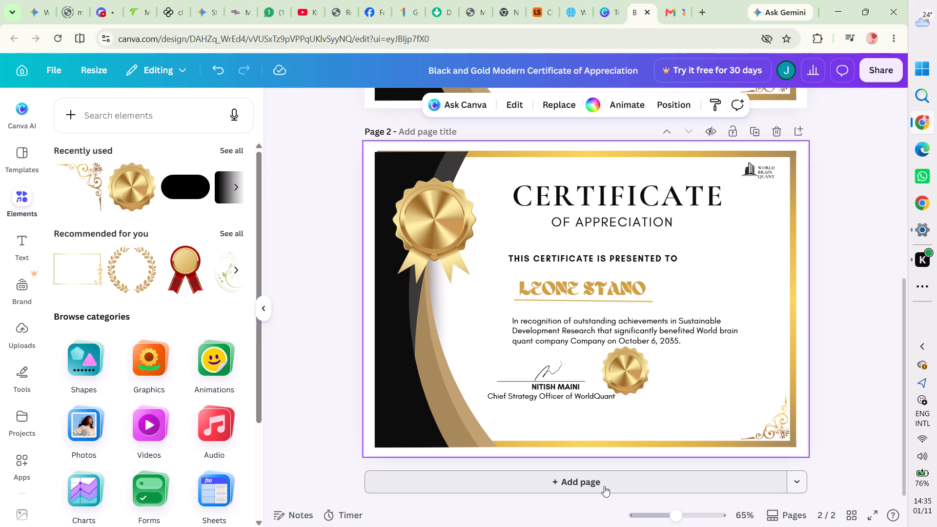
pyautogui.click(673, 342)
pyautogui.click(673, 342)
pyautogui.click(681, 342)
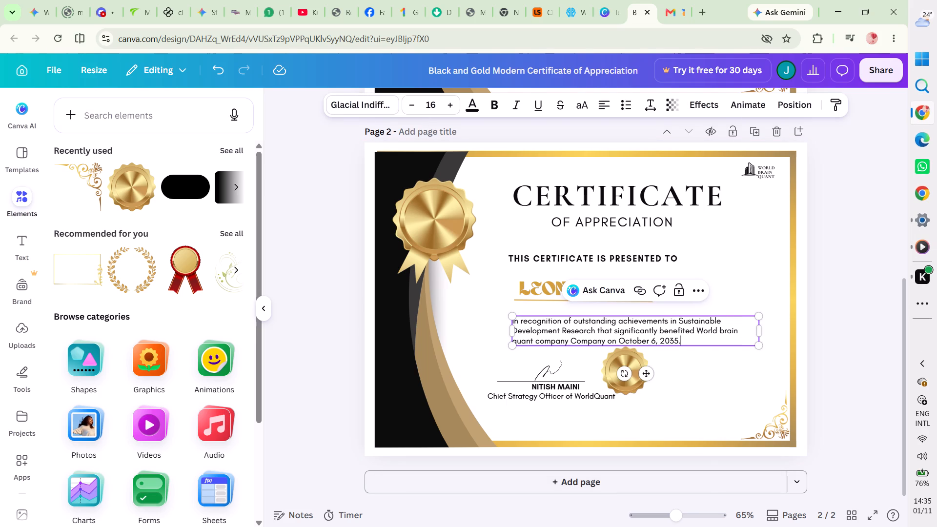
pyautogui.click(677, 340)
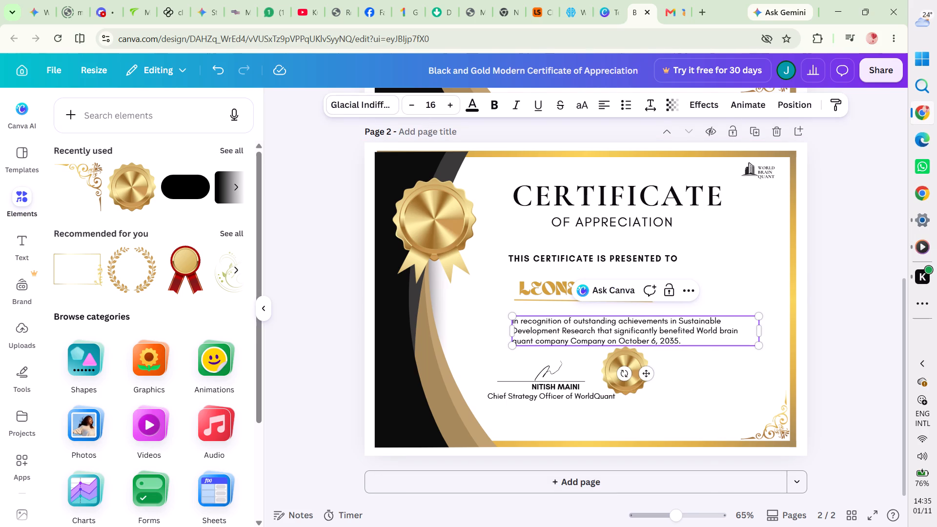
pyautogui.press('BackSpace')
pyautogui.press('BackSpace')
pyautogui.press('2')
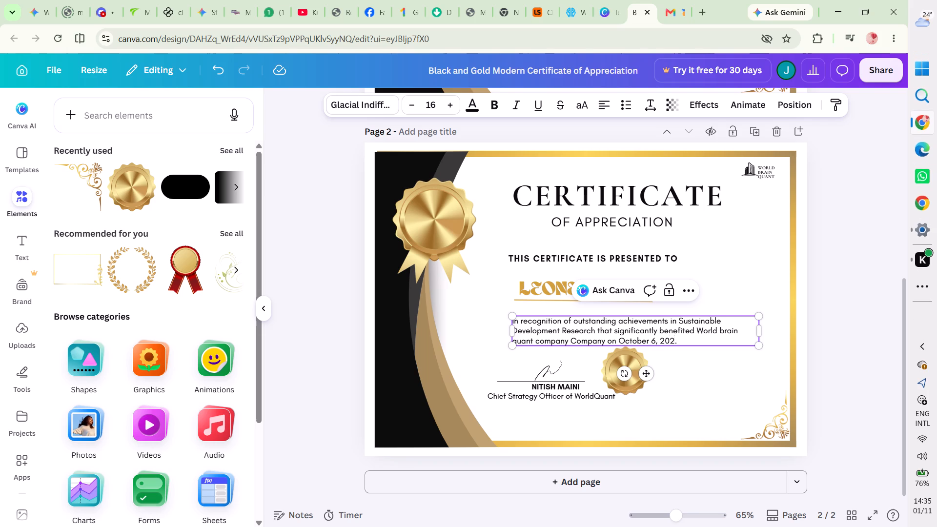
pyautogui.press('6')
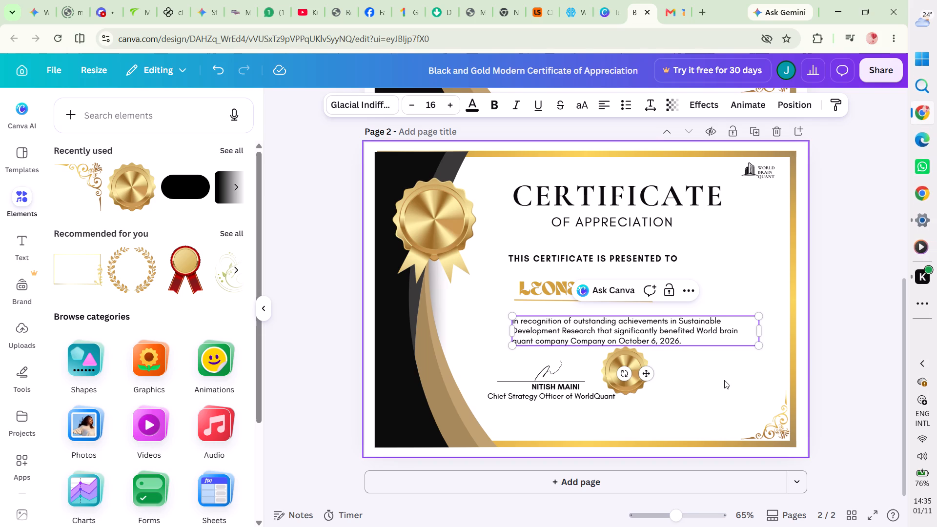
pyautogui.click(723, 380)
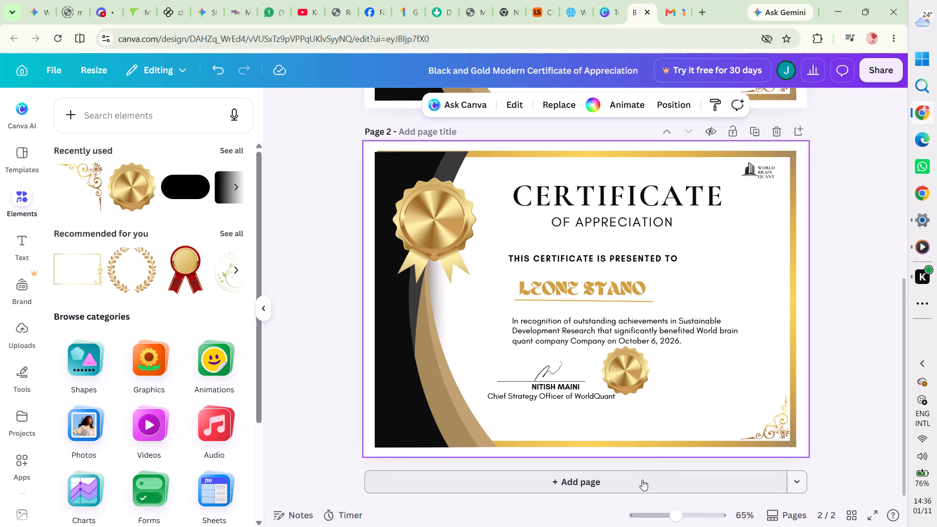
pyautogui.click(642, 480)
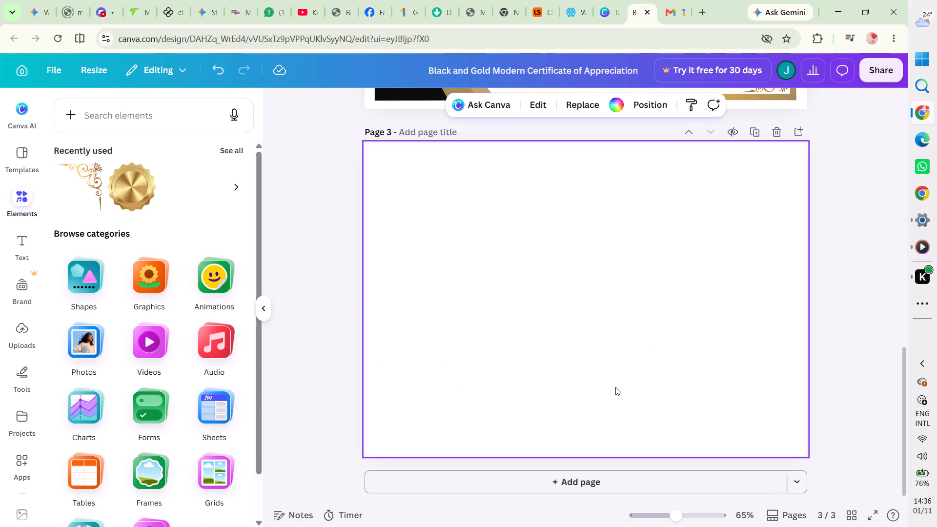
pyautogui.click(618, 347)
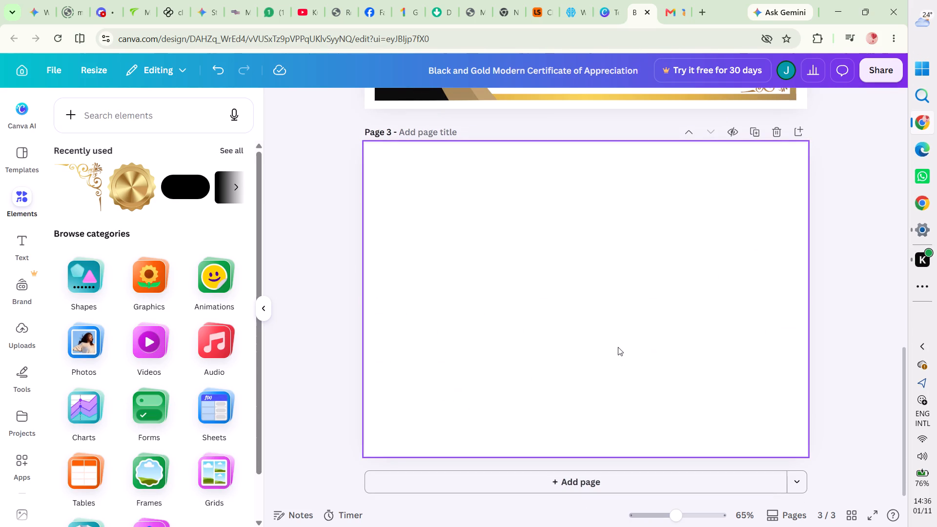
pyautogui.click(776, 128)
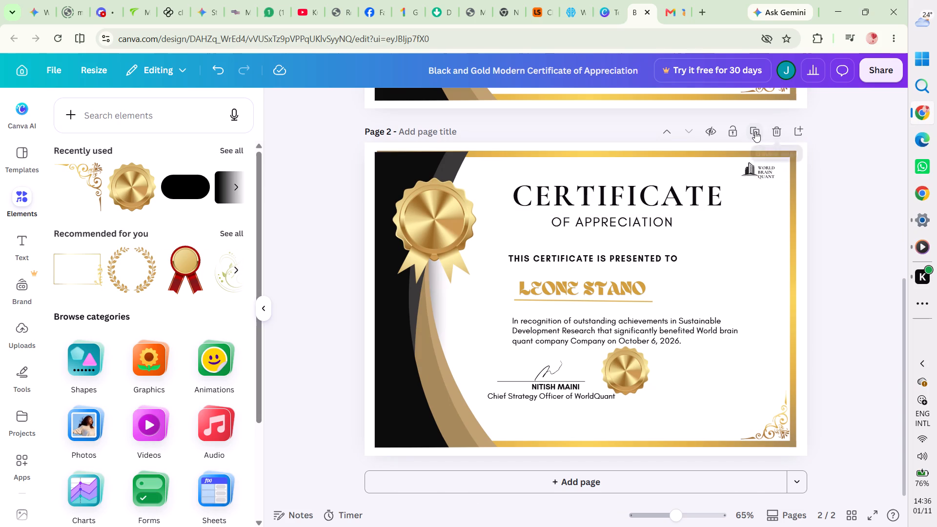
# Duplicate the page 2 certificate and change the recipient's name on the copy to Master Lee.
pyautogui.click(755, 131)
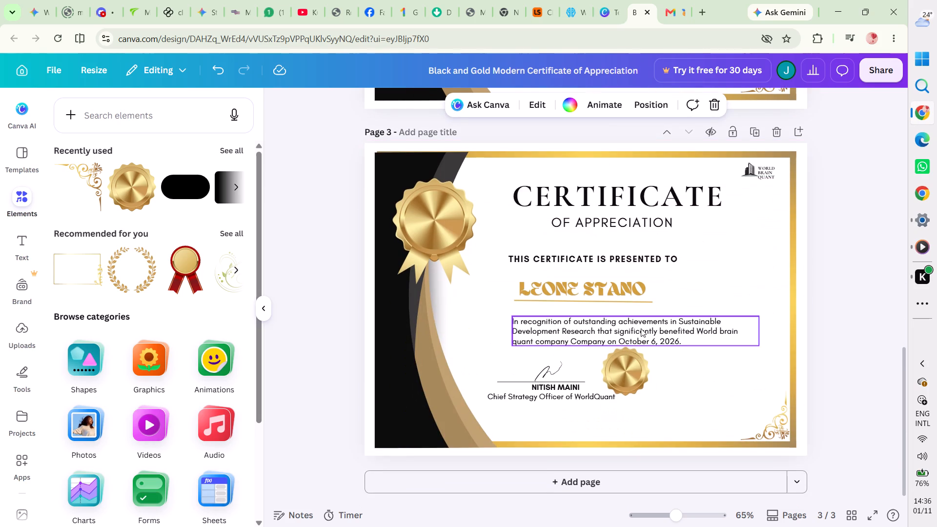
pyautogui.doubleClick(611, 288)
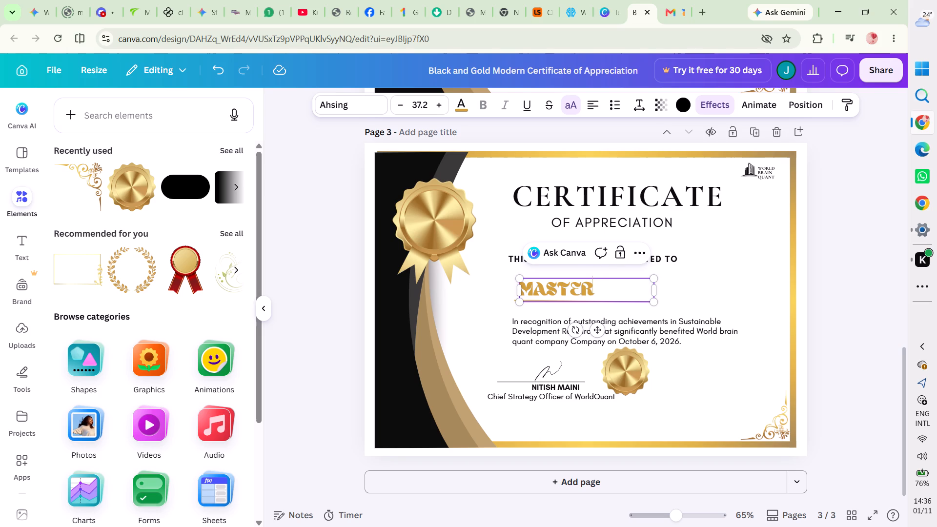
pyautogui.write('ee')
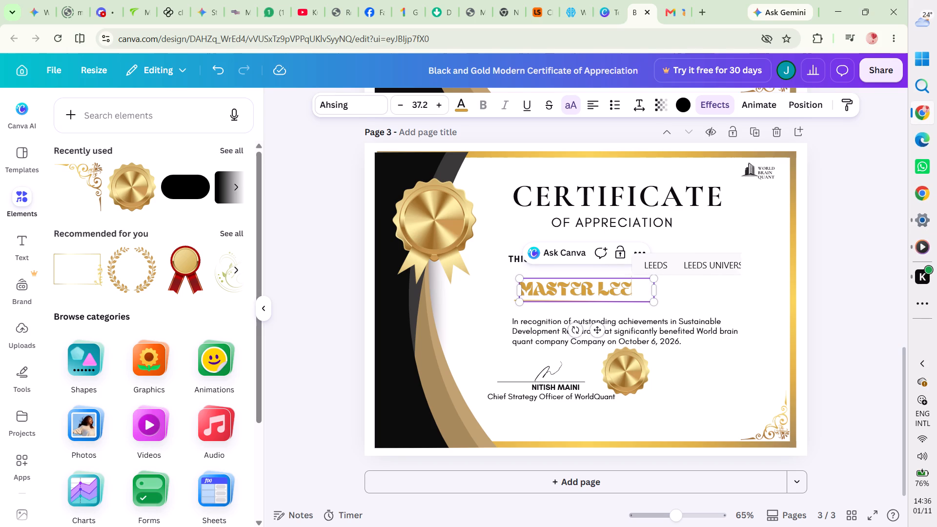
pyautogui.click(713, 403)
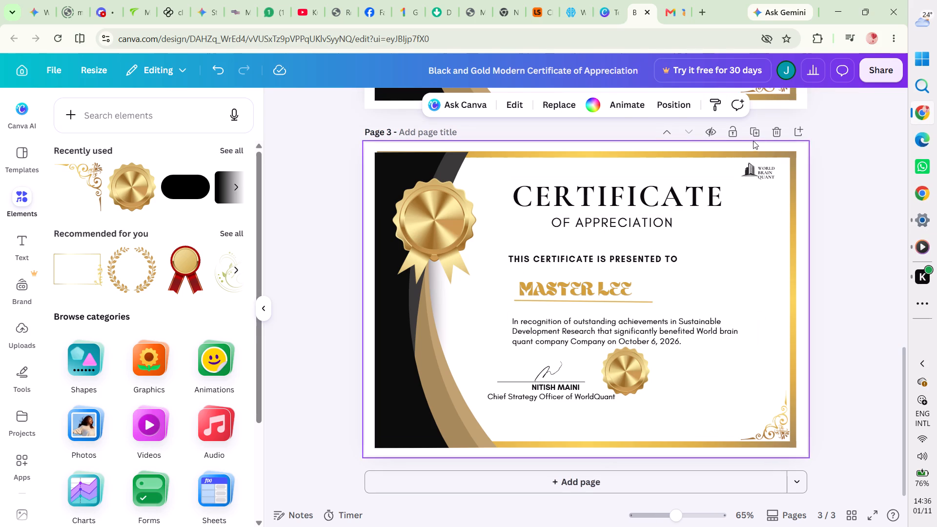
# Duplicate the page 3 certificate and replace the recipient's name on the copy with the next recipient's name.
pyautogui.click(758, 127)
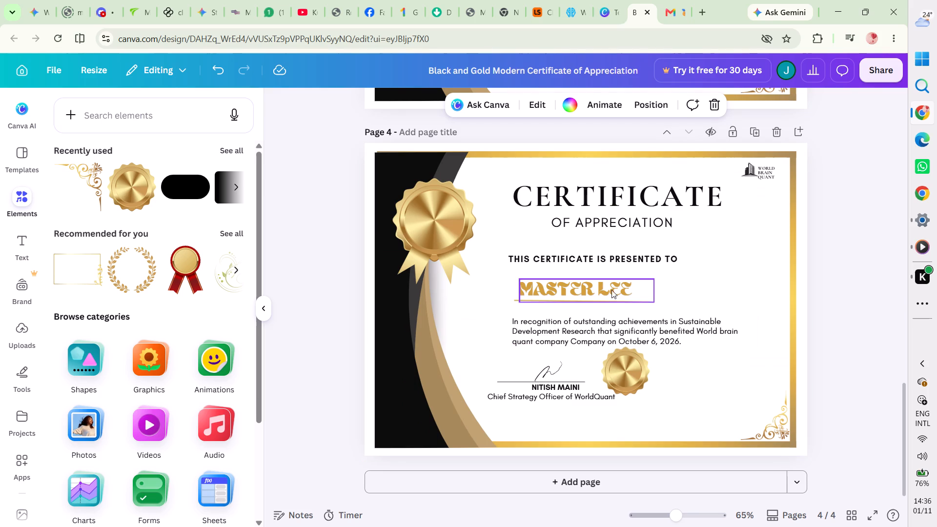
pyautogui.doubleClick(607, 285)
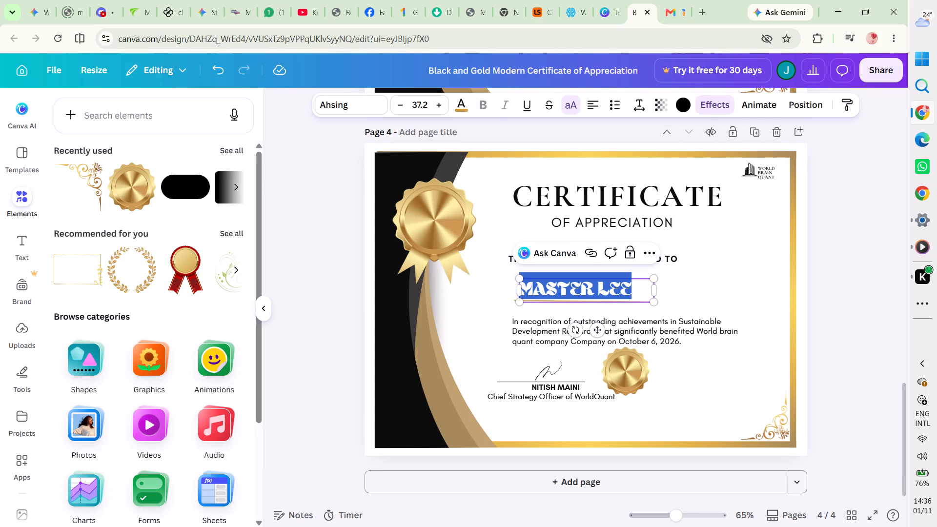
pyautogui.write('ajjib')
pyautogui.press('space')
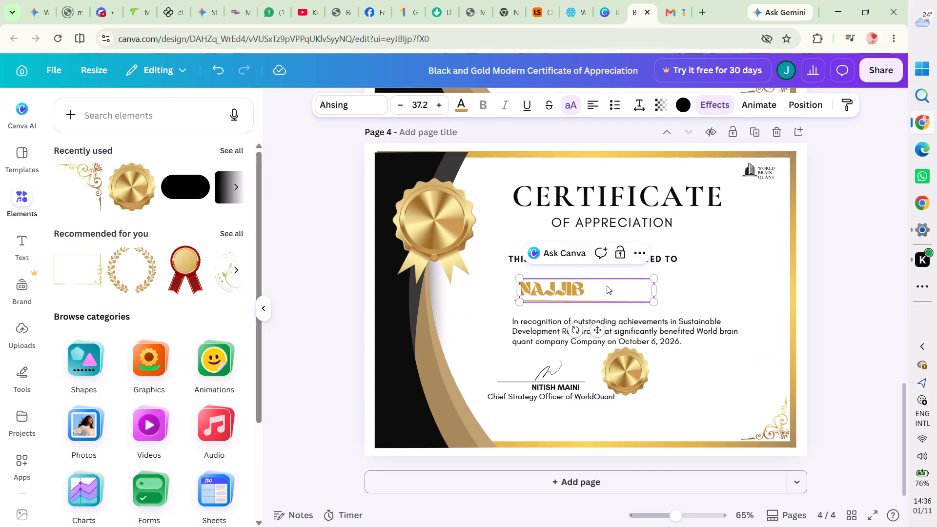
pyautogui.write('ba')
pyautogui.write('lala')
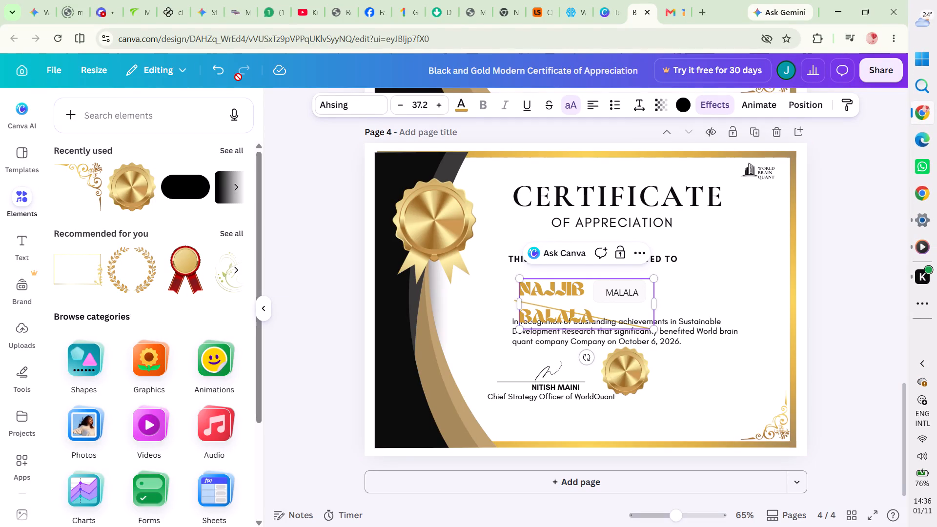
pyautogui.click(215, 75)
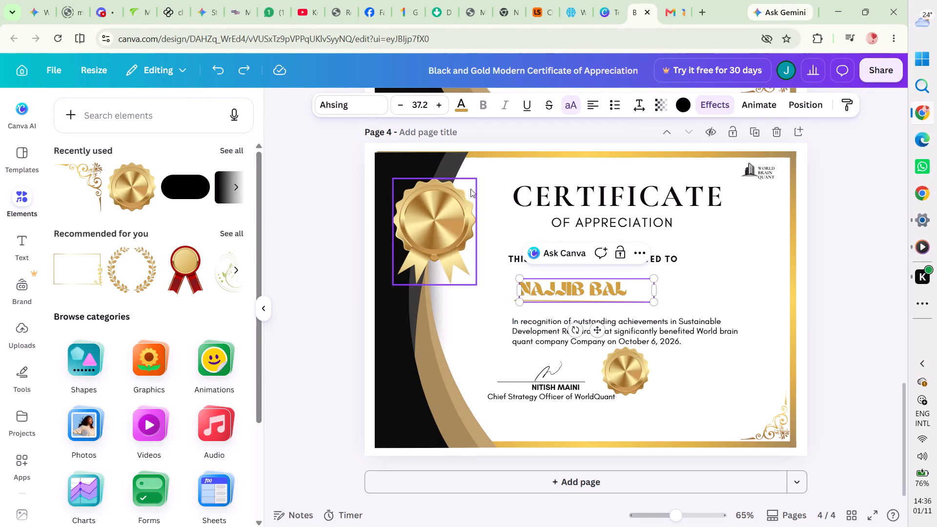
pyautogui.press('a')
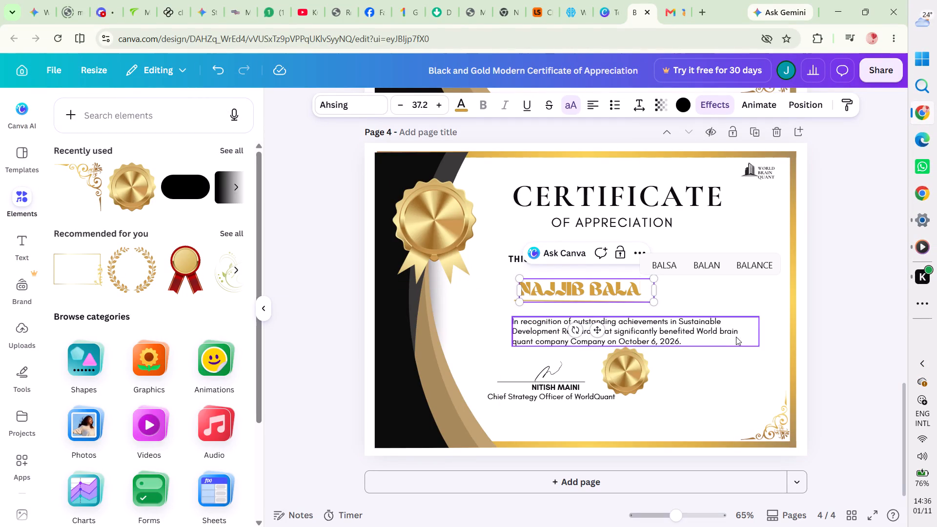
# Duplicate the page 4 certificate and replace the copy's recipient name with the next recipient's name, including the title Dr.
pyautogui.click(754, 136)
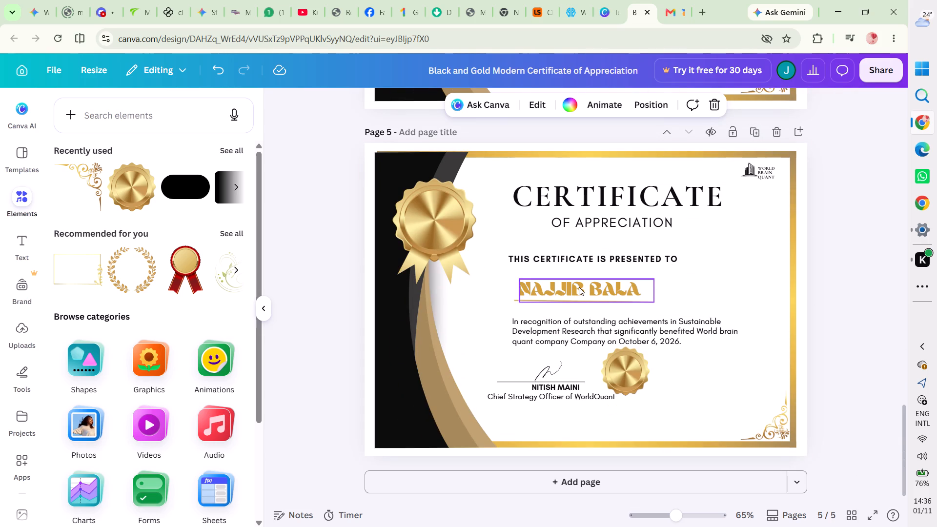
pyautogui.doubleClick(579, 287)
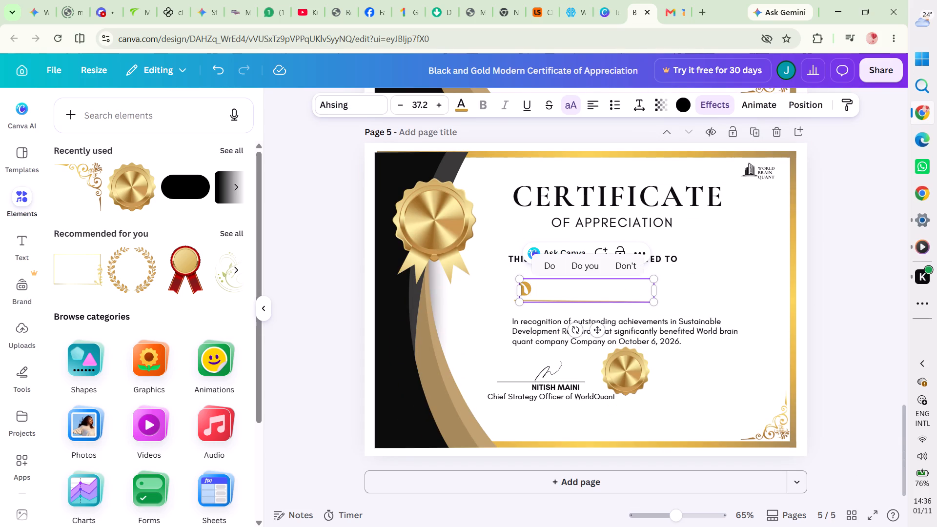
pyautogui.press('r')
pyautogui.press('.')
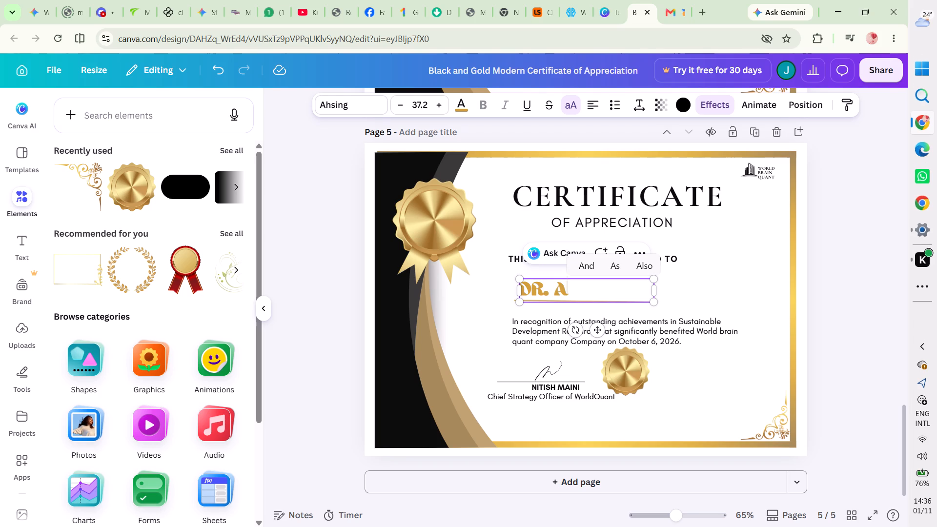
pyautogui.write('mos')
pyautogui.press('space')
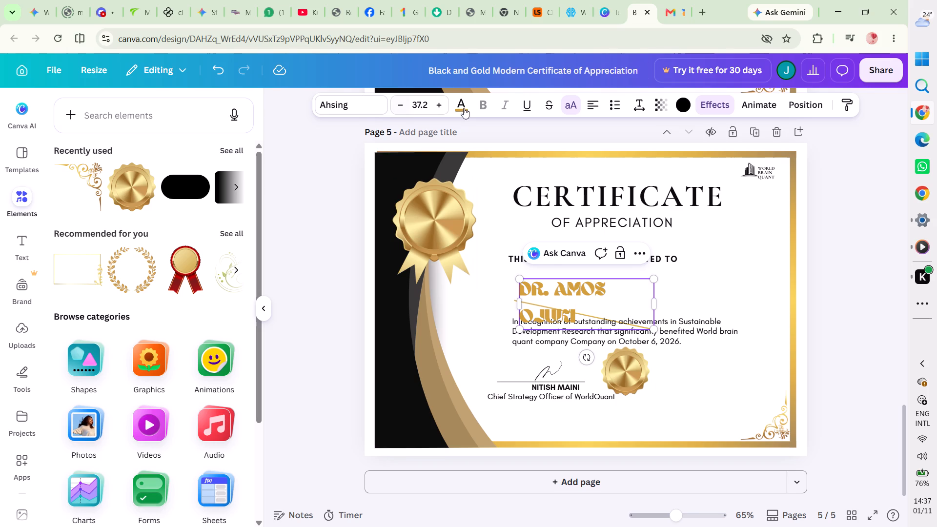
pyautogui.tripleClick(227, 75)
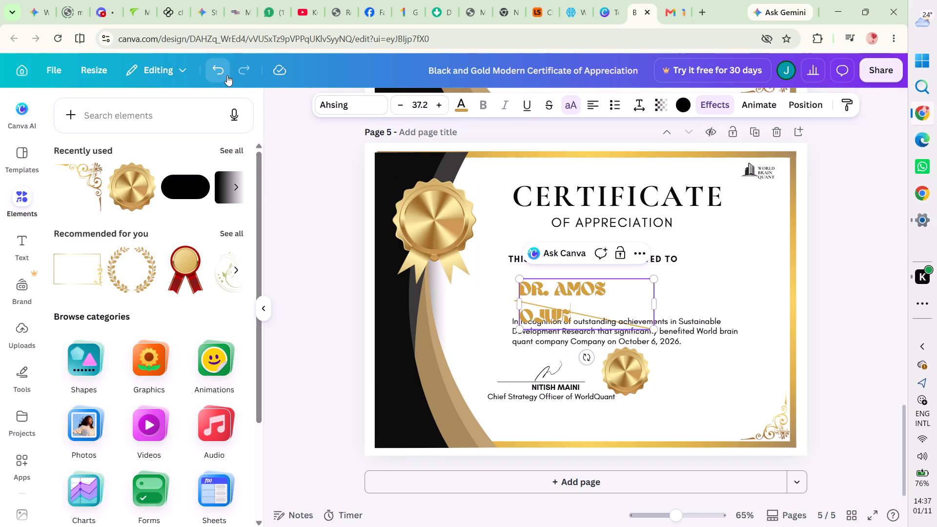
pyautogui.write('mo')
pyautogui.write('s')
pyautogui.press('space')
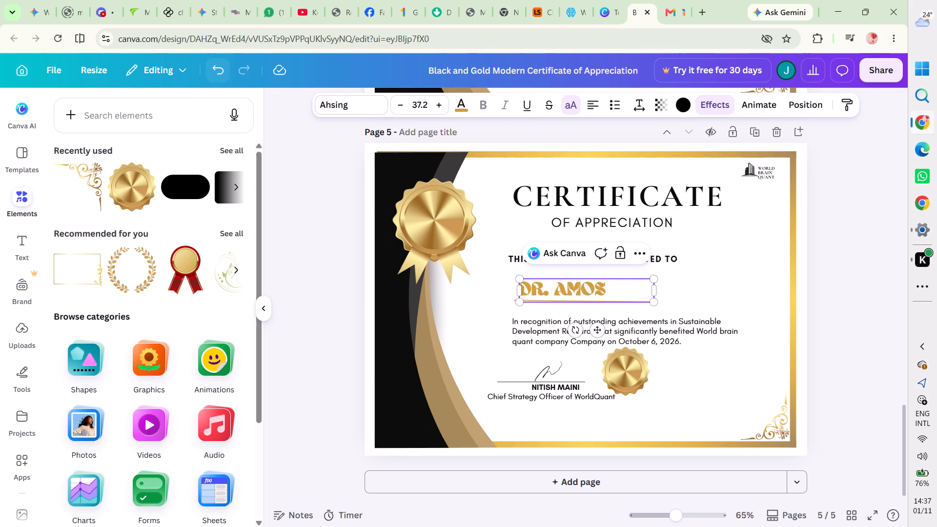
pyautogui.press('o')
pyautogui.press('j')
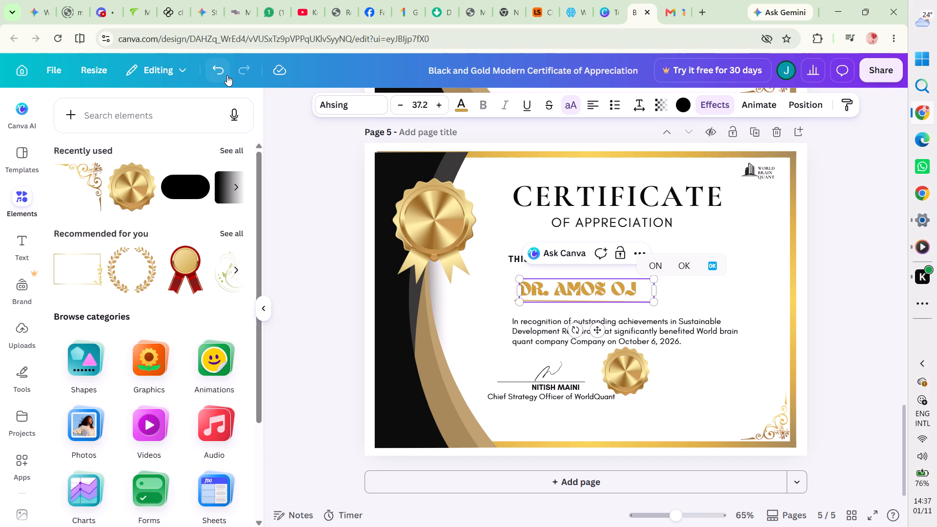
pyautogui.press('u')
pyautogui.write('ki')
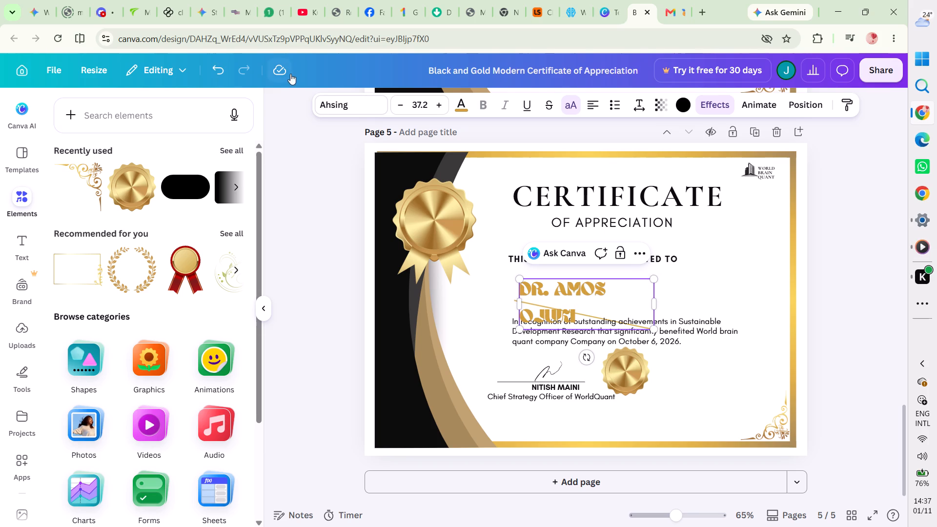
# Widen the recipient's name text box on page 5 so the name fits on one line, and deselect it.
pyautogui.moveTo(658, 307); pyautogui.dragTo(680, 304)
pyautogui.moveTo(680, 304); pyautogui.dragTo(683, 304)
pyautogui.click(715, 304)
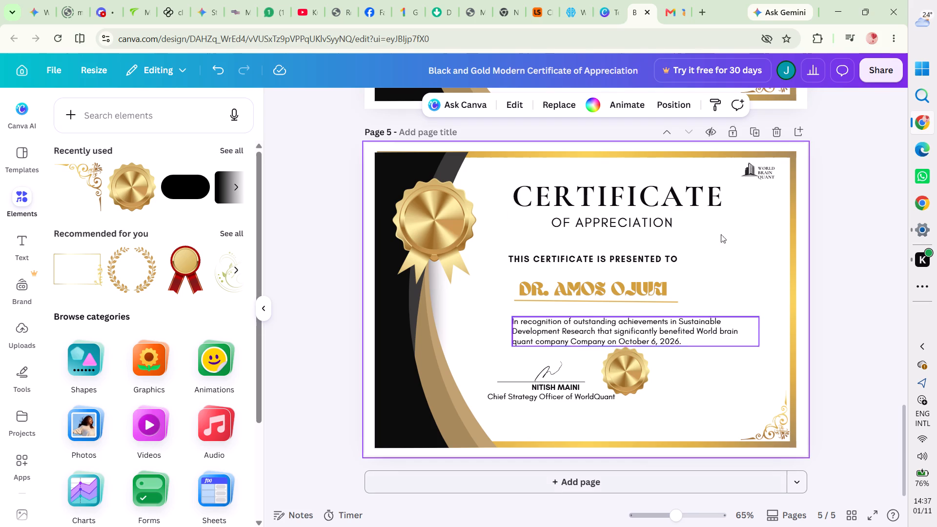
# Duplicate the page 5 certificate and change the recipient's name on the copy to A.K.A CHIEF PETER.
pyautogui.click(756, 133)
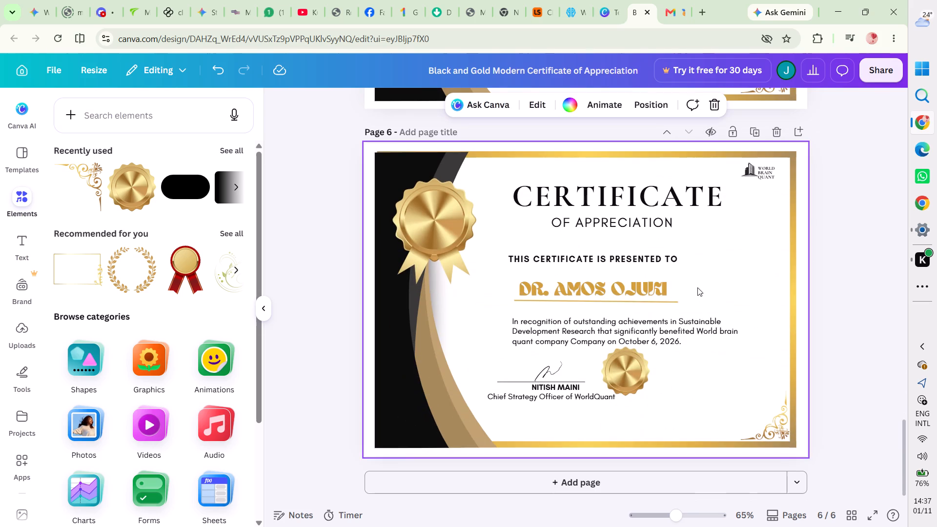
pyautogui.doubleClick(620, 289)
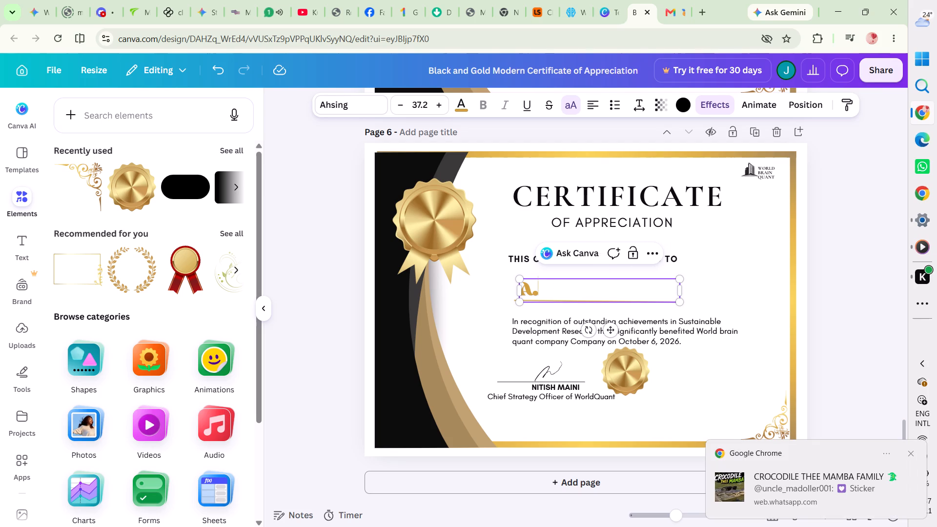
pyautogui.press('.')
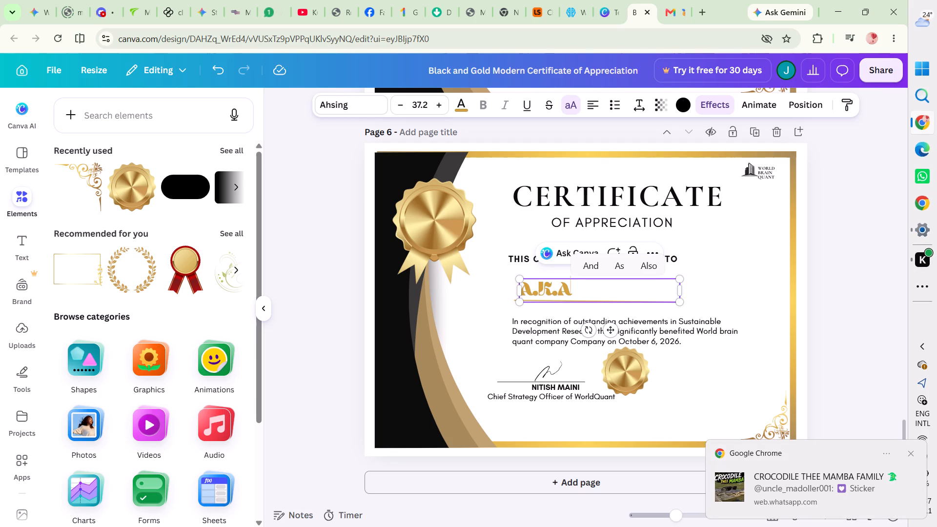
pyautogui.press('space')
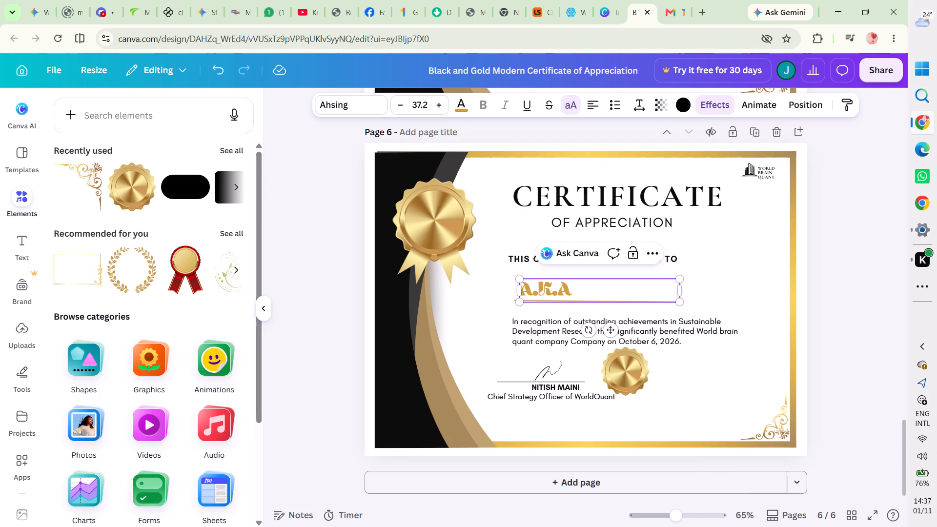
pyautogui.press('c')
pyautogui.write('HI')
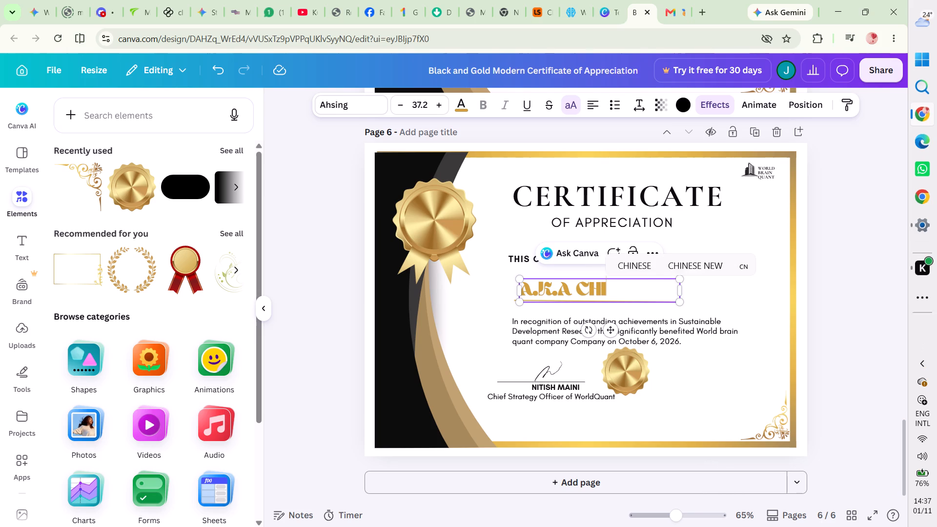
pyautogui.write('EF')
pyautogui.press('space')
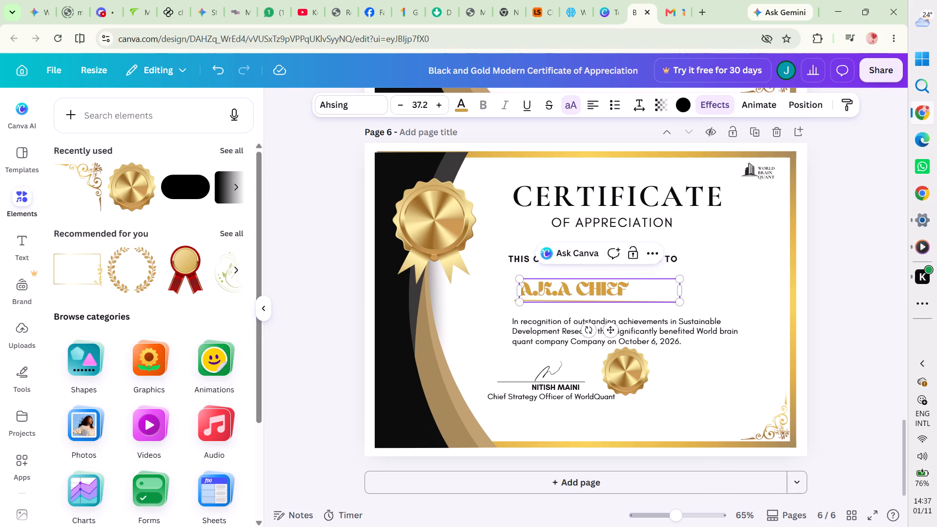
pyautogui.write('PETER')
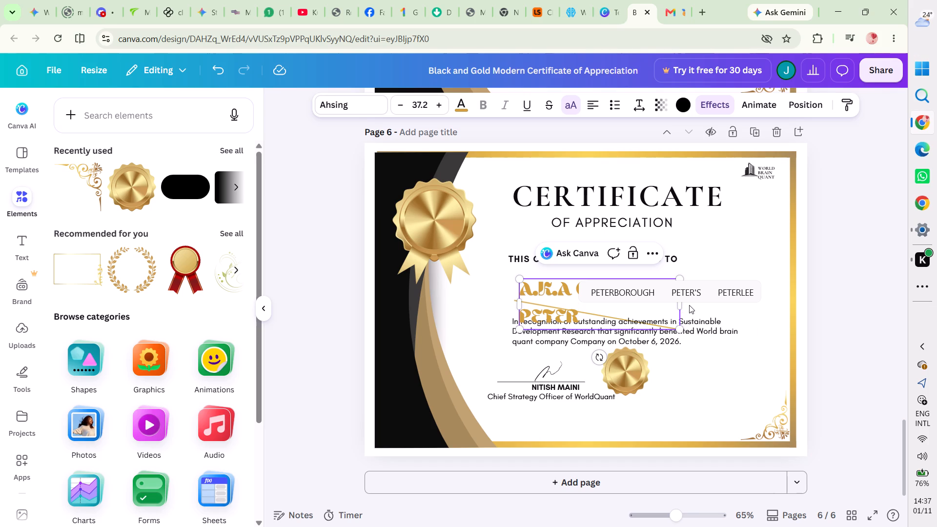
pyautogui.click(731, 263)
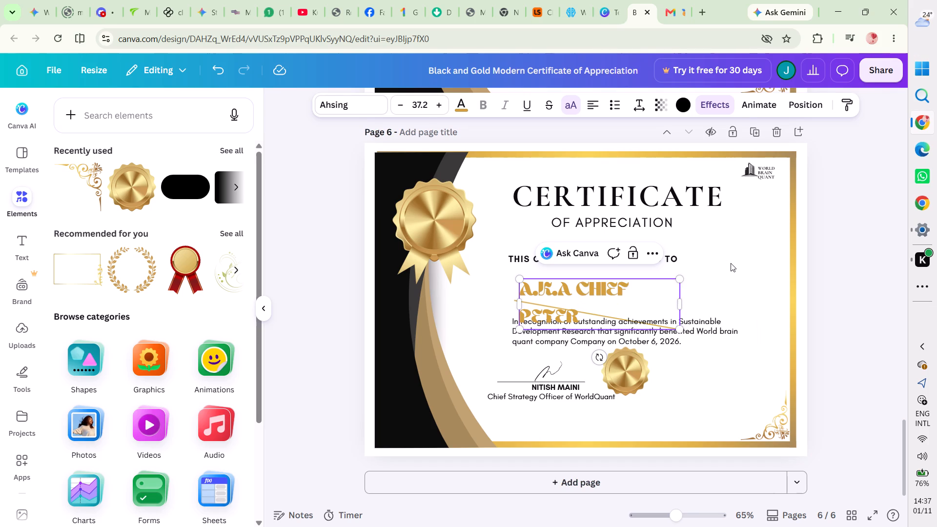
# Widen the recipient's name text box on page 6 so the name fits on one line, and deselect it.
pyautogui.click(655, 296)
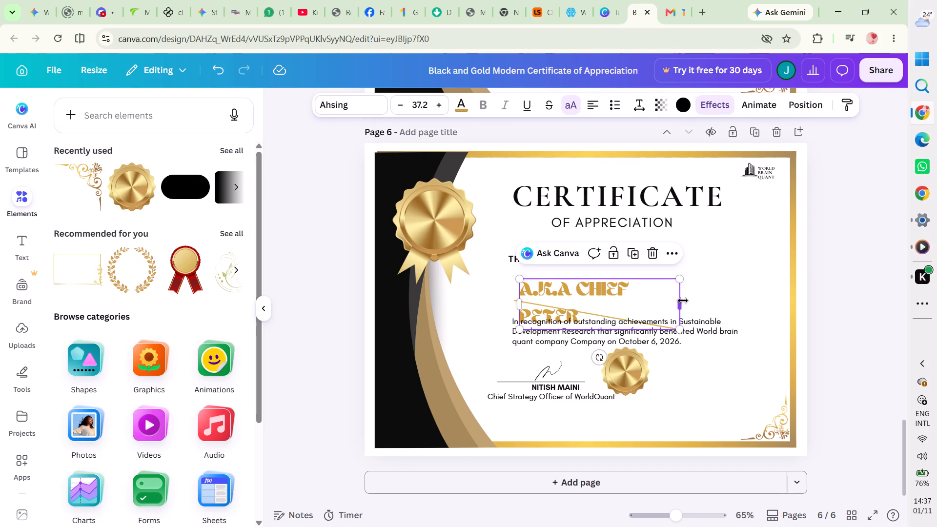
pyautogui.moveTo(682, 301); pyautogui.dragTo(698, 295)
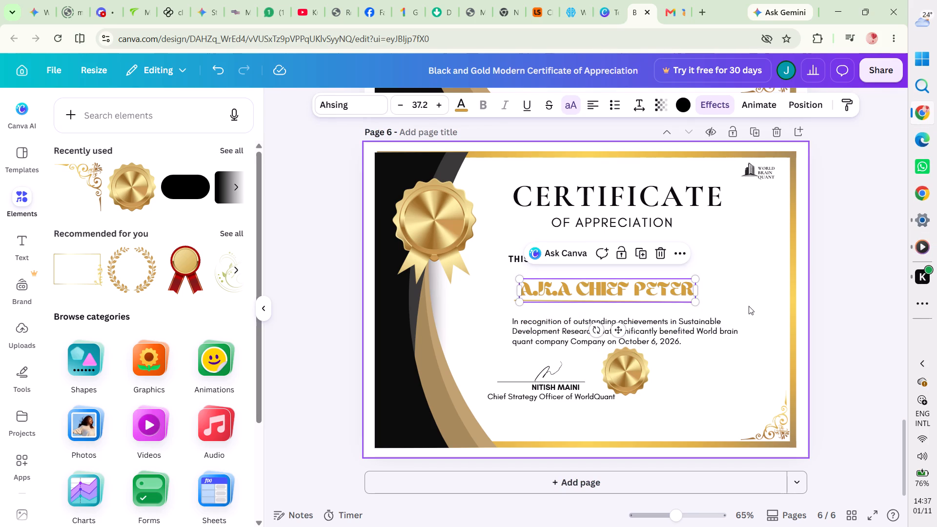
pyautogui.click(749, 306)
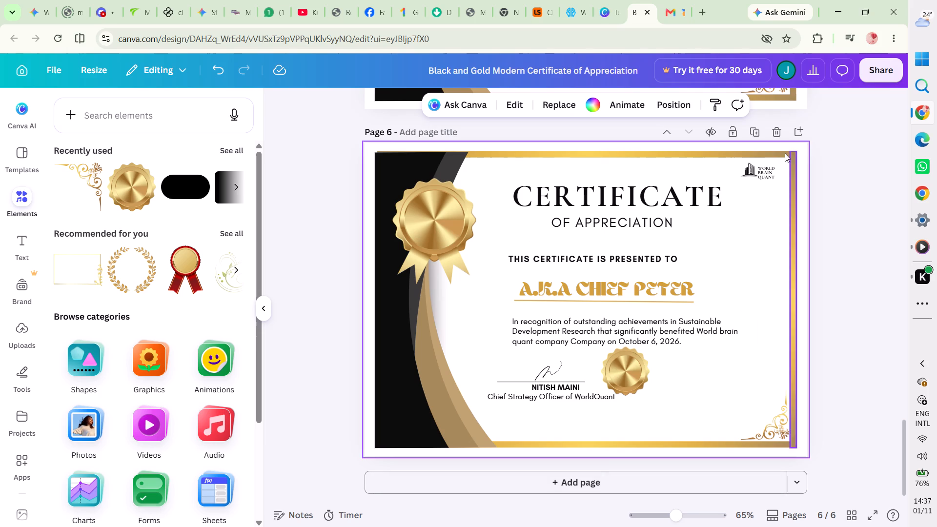
# Duplicate the page 6 certificate.
pyautogui.click(752, 135)
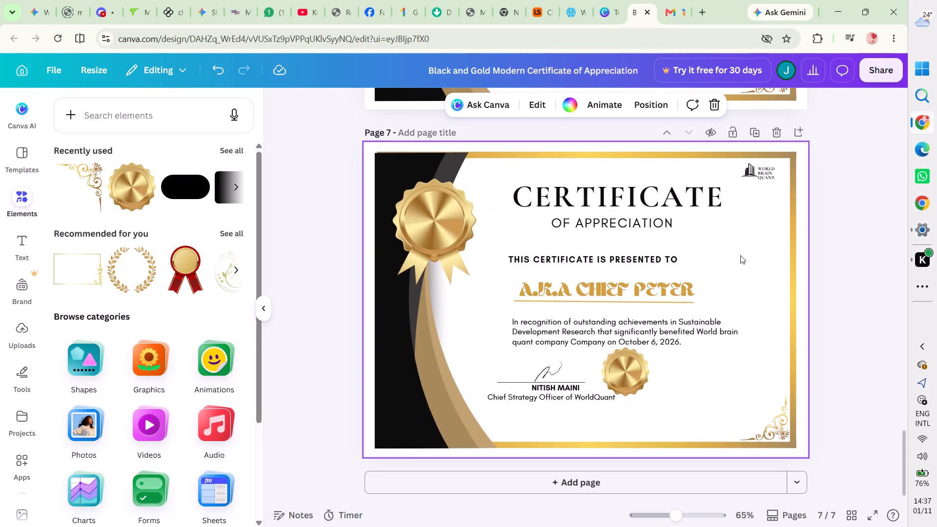
# Review the recipients' names across the certificate pages, from the last copy back to page 1, and leave the name text unselected.
pyautogui.doubleClick(641, 286)
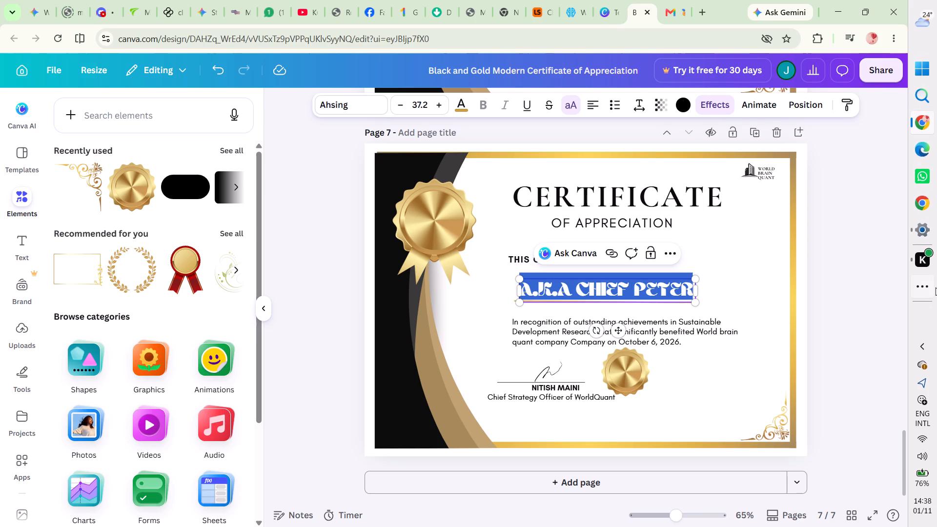
pyautogui.scroll(15, 880, 275)
pyautogui.scroll(-4, 880, 275)
pyautogui.scroll(2, 880, 275)
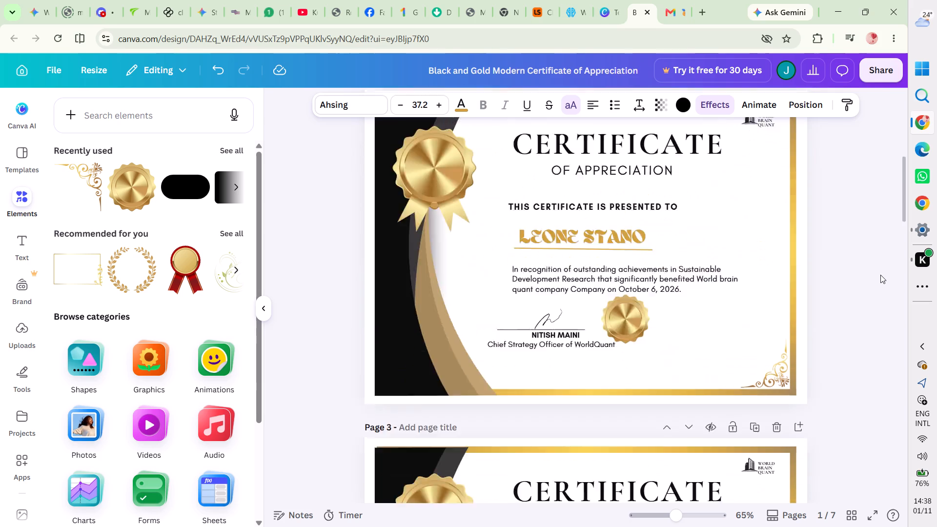
pyautogui.scroll(16, 880, 275)
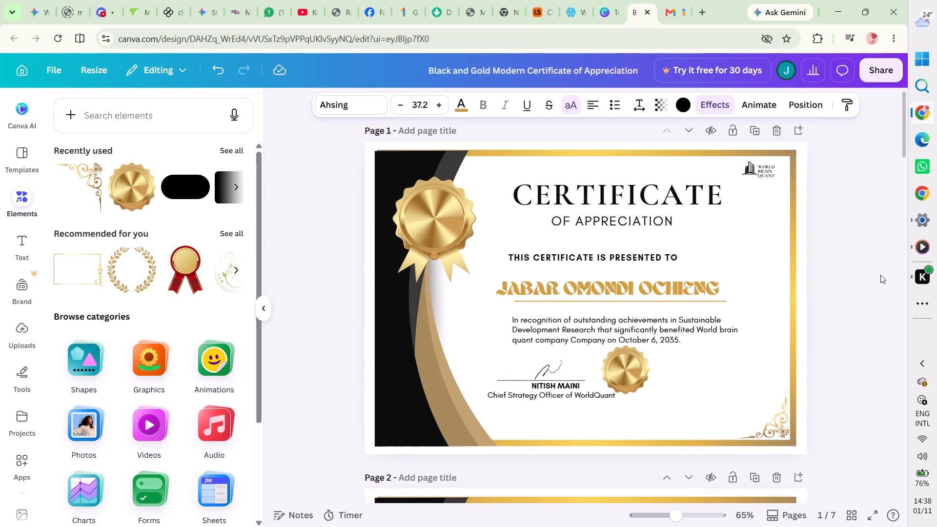
pyautogui.scroll(2, 880, 275)
pyautogui.scroll(-3, 880, 275)
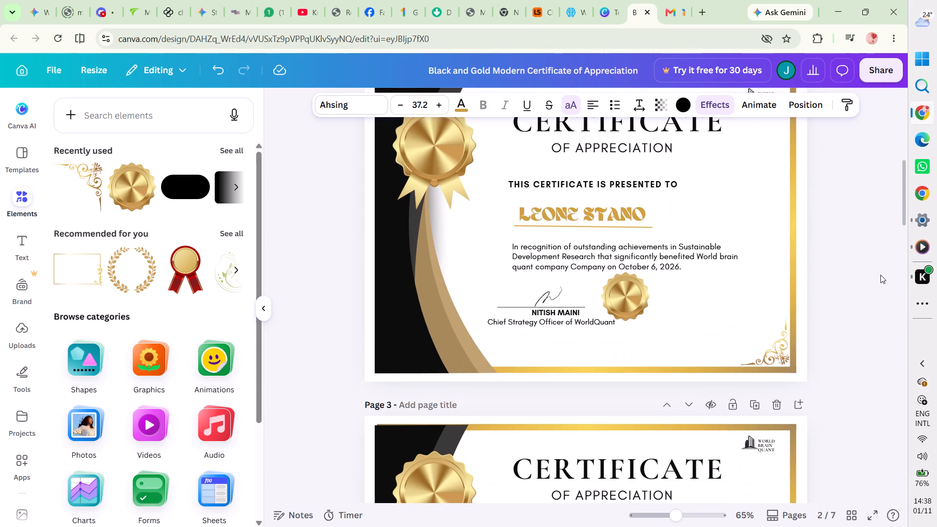
pyautogui.scroll(-7, 880, 275)
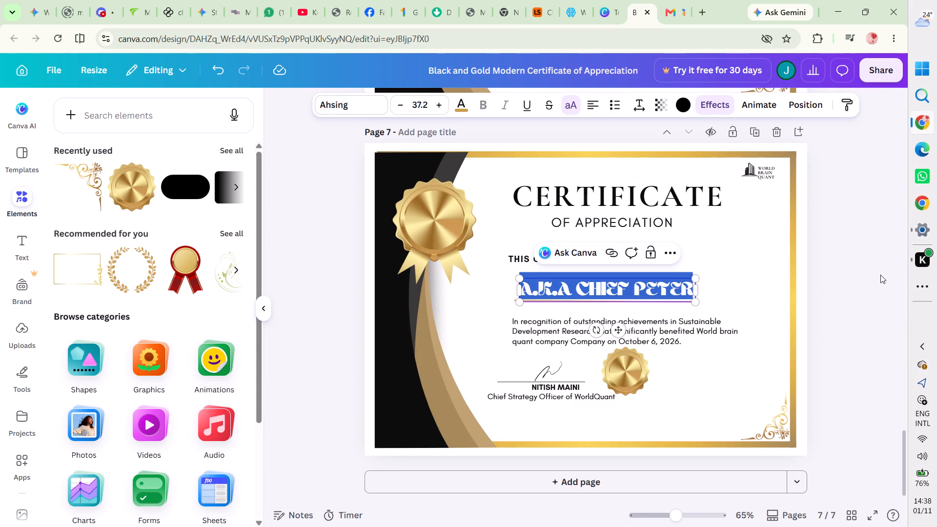
pyautogui.click(880, 275)
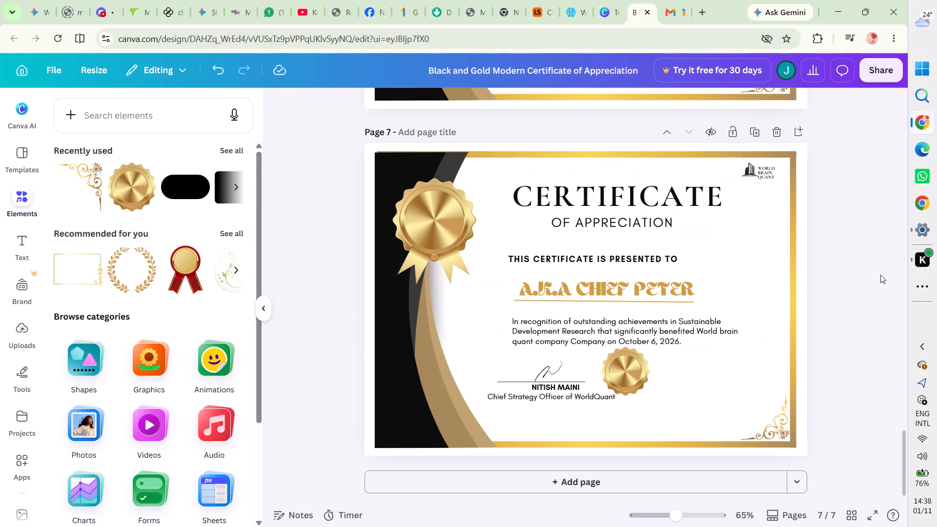
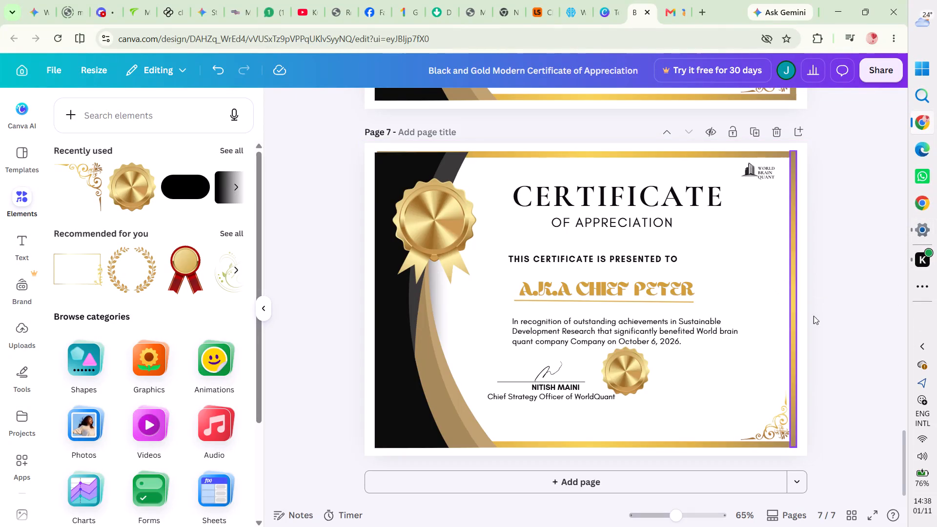
# Review the recipients' names on the certificate pages, going from page 7 up to the first pages and back down to page 7.
pyautogui.click(852, 354)
pyautogui.scroll(7, 852, 354)
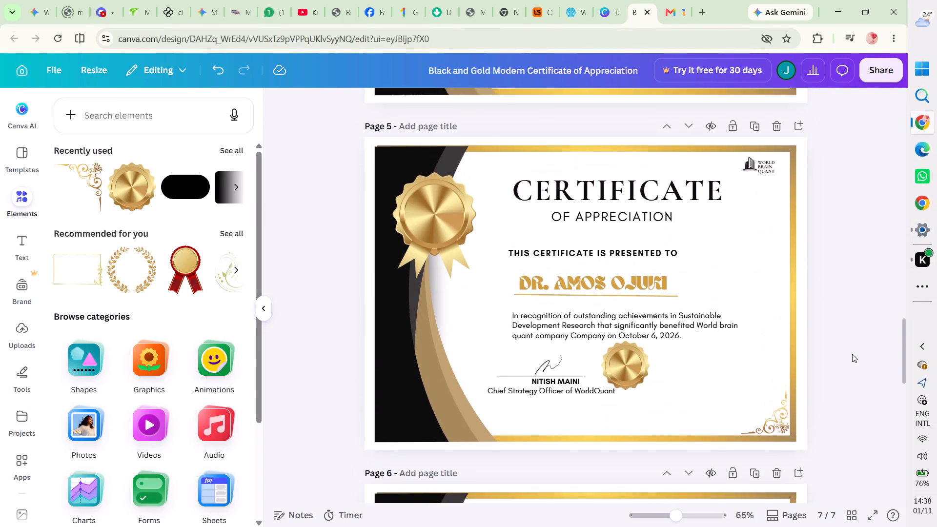
pyautogui.scroll(8, 852, 354)
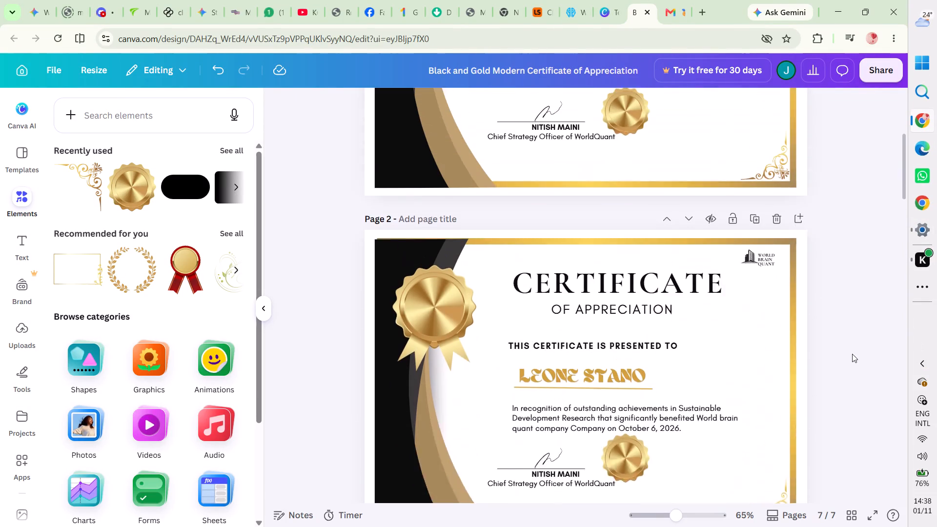
pyautogui.scroll(3, 852, 354)
pyautogui.scroll(-13, 852, 354)
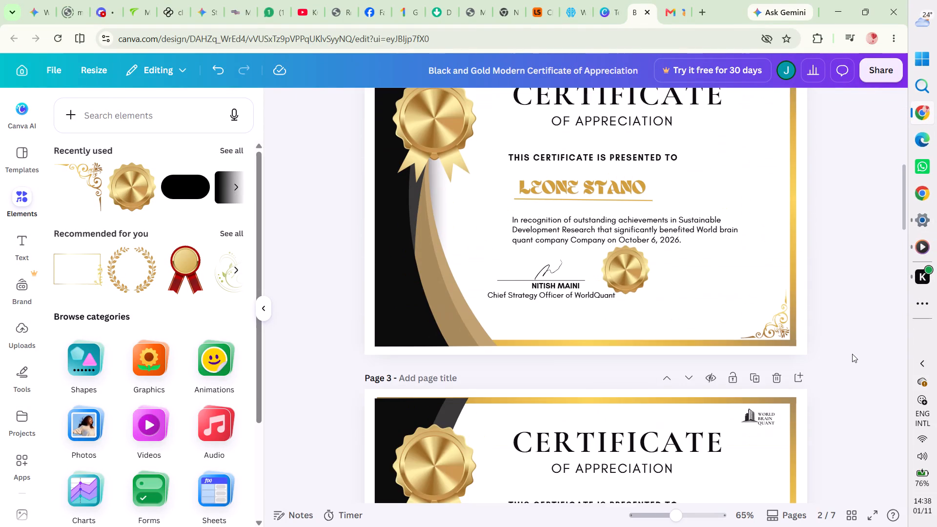
pyautogui.scroll(-3, 854, 301)
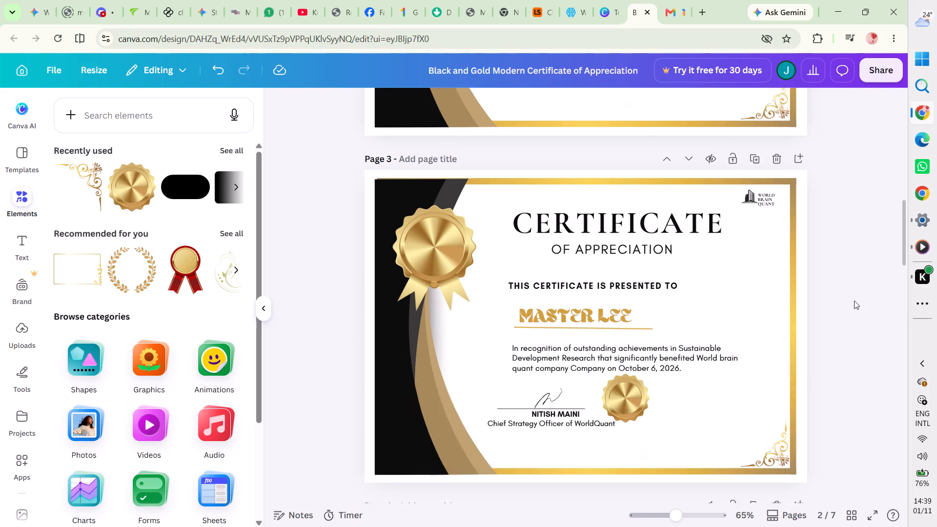
pyautogui.scroll(-5, 854, 301)
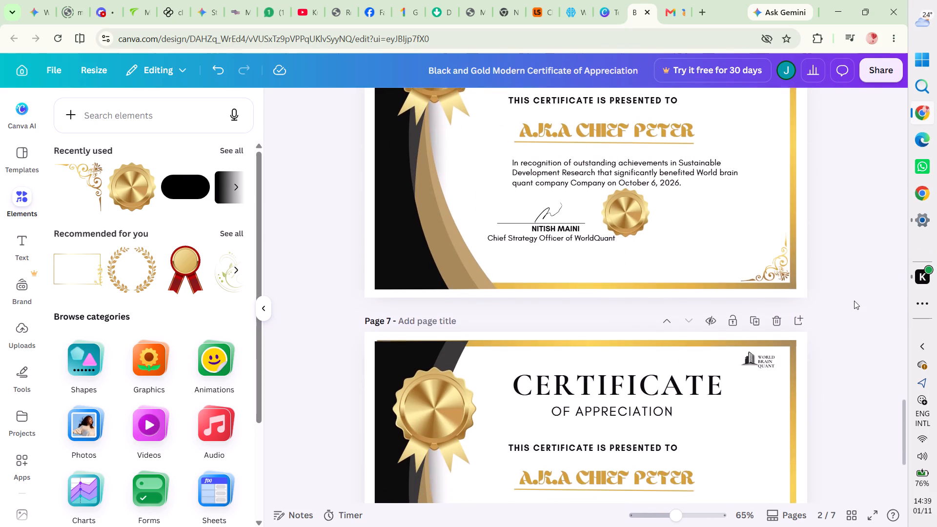
pyautogui.scroll(-3, 854, 301)
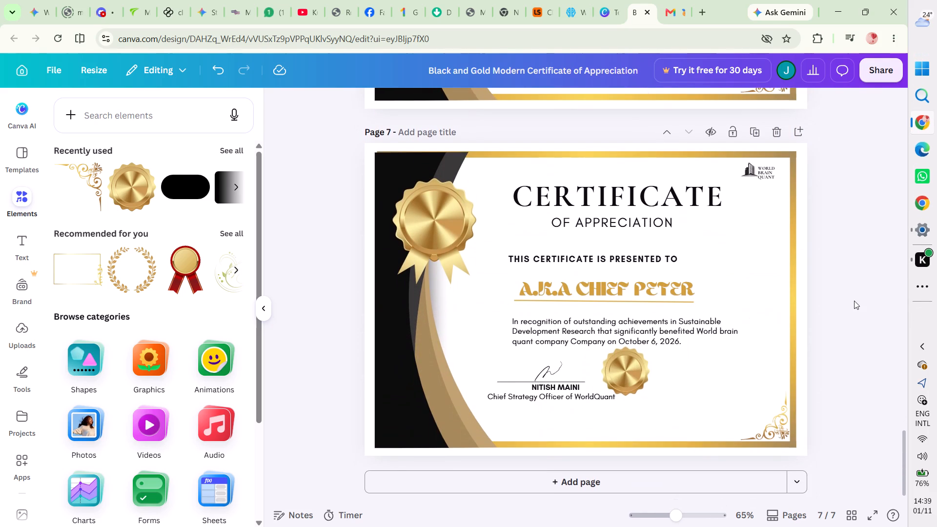
pyautogui.scroll(-1, 854, 301)
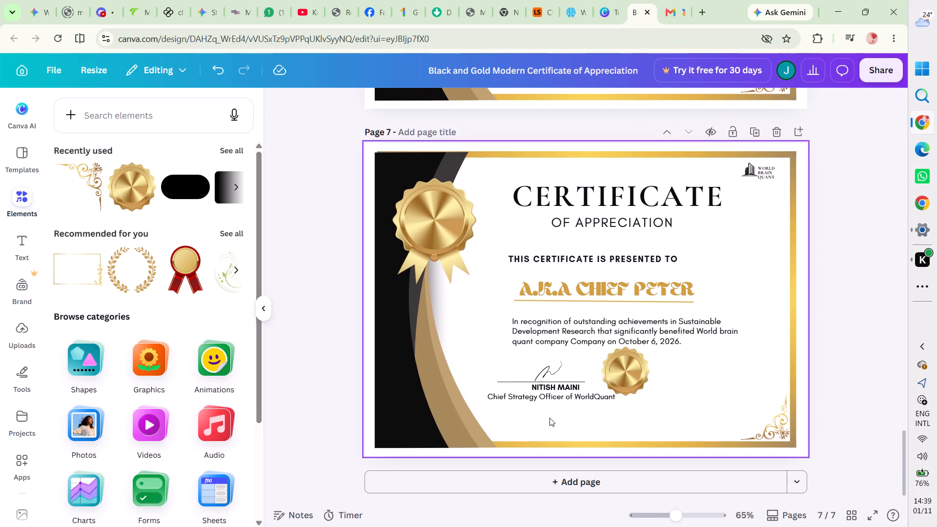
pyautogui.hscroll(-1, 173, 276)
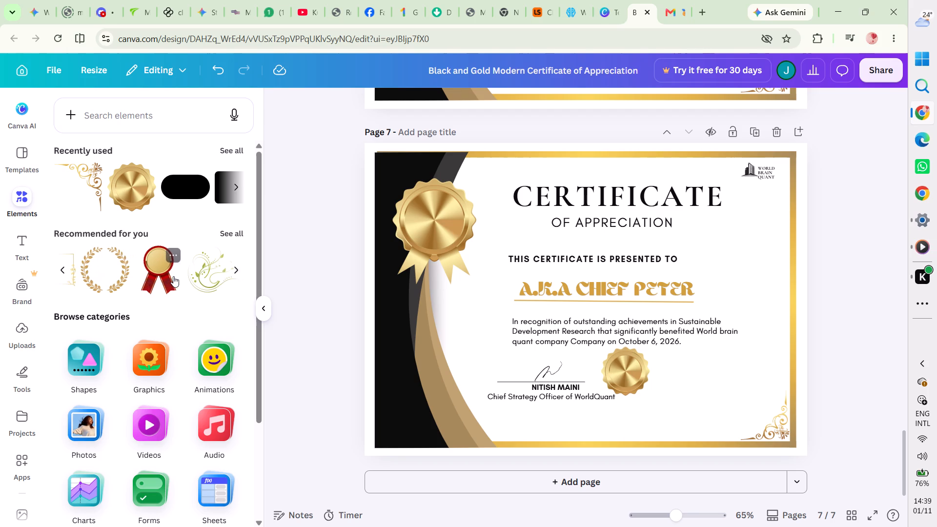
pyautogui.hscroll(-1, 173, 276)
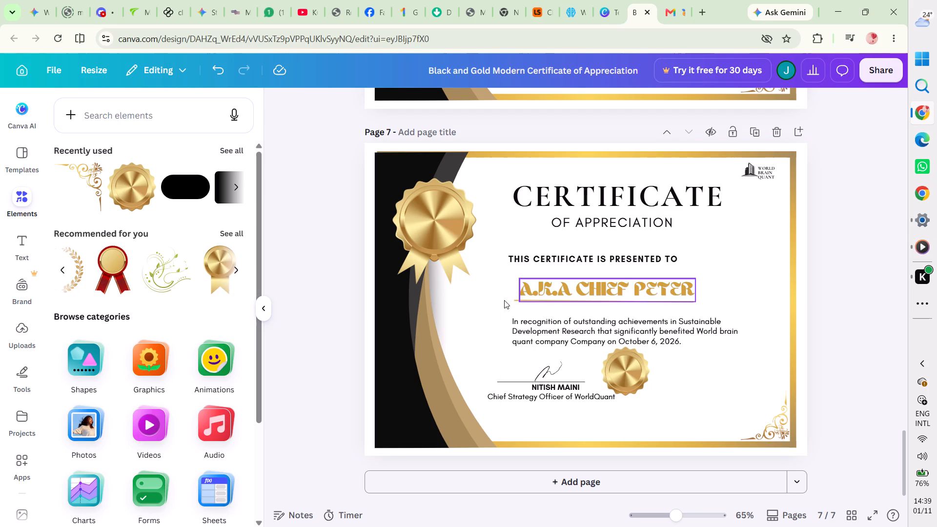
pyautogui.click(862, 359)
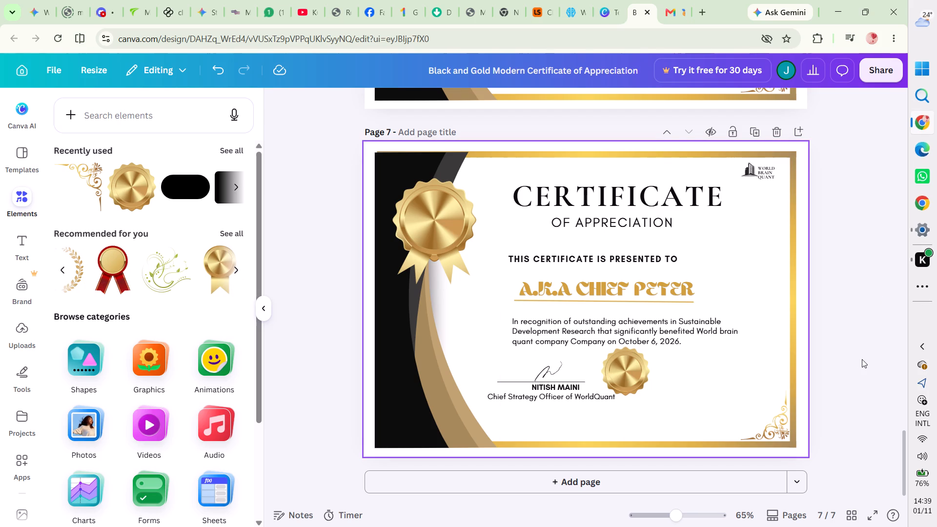
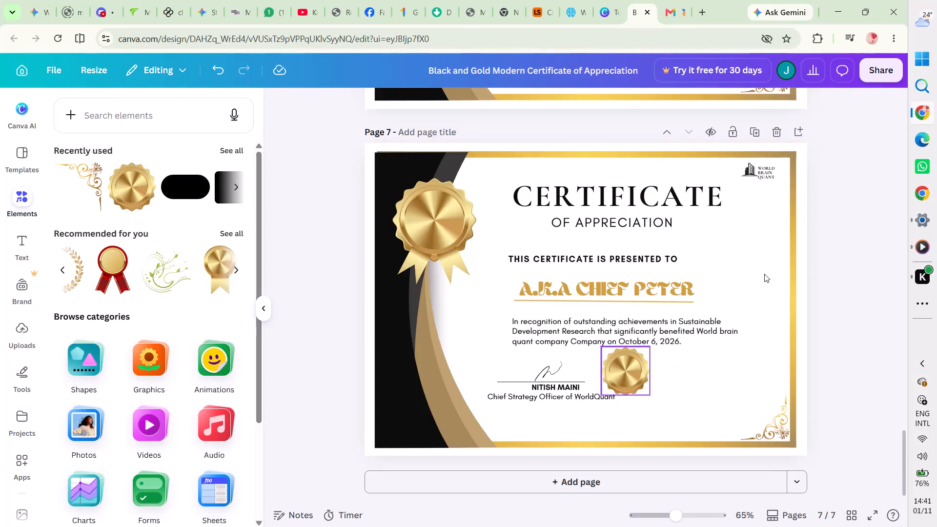
# Review the finished certificates once more across all seven pages, ending back at page 1.
pyautogui.scroll(19, 764, 274)
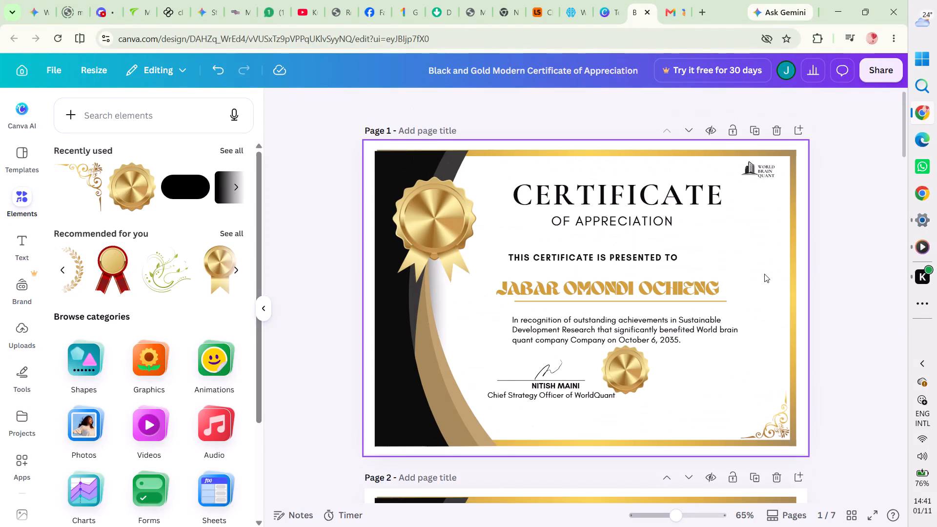
pyautogui.scroll(-12, 764, 274)
pyautogui.scroll(8, 764, 274)
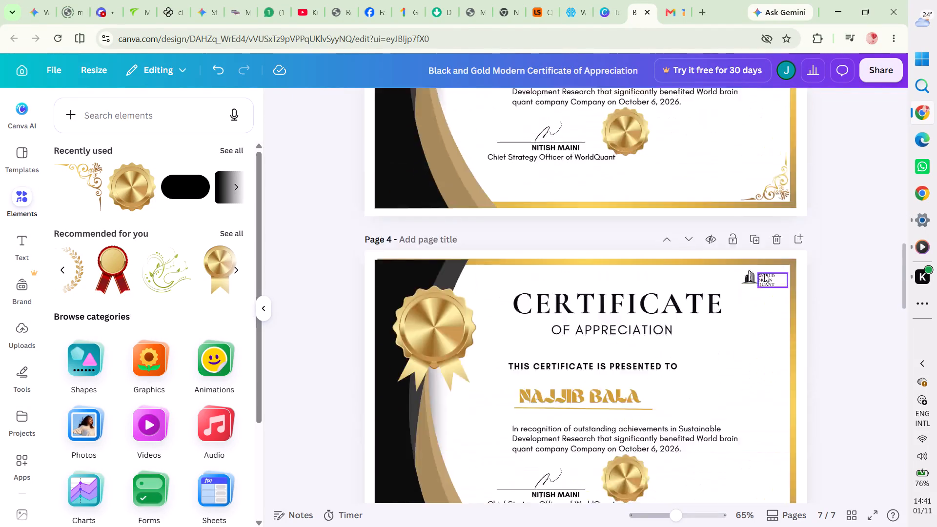
pyautogui.scroll(4, 764, 274)
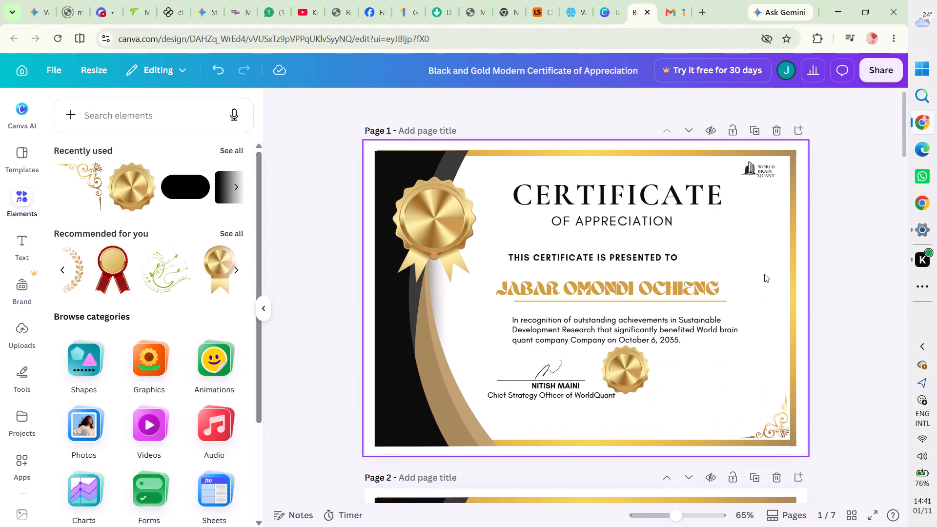